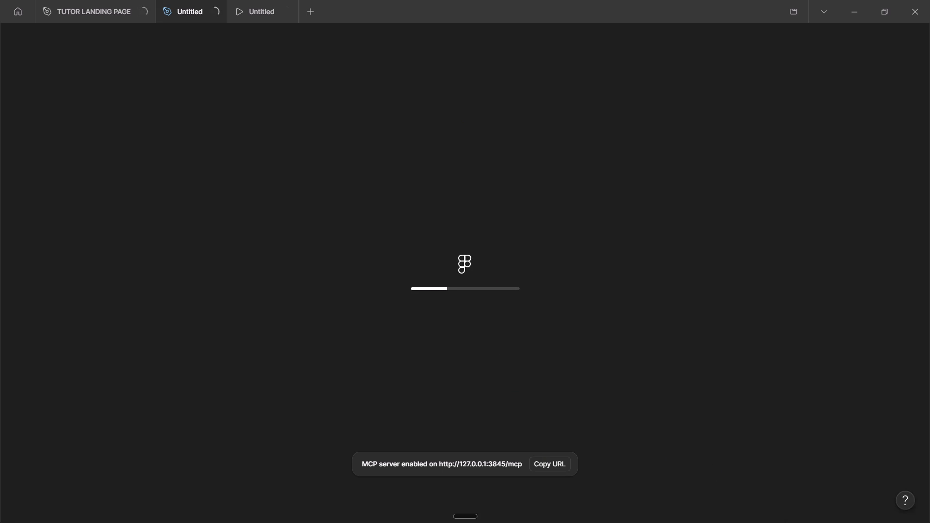
# Lower the system volume to about 40 and return to the design canvas.
pyautogui.click(837, 500)
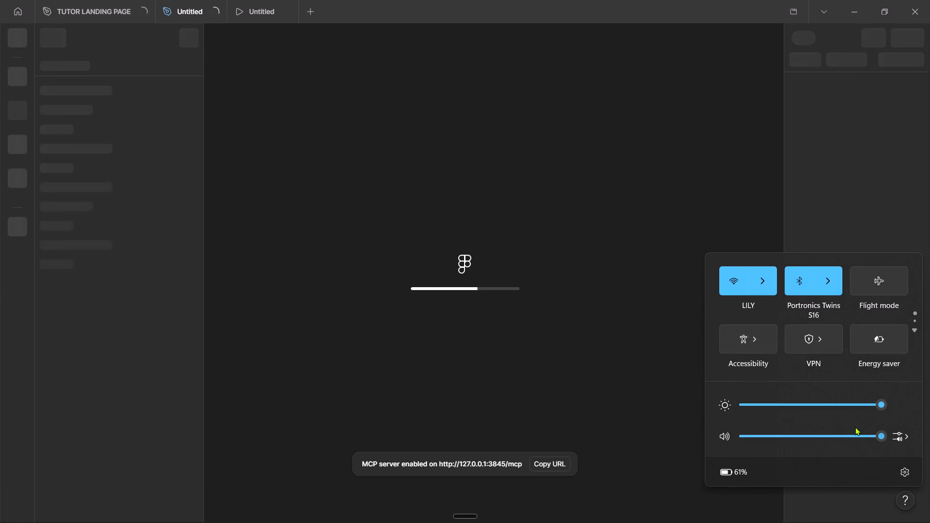
pyautogui.moveTo(856, 427); pyautogui.dragTo(817, 432)
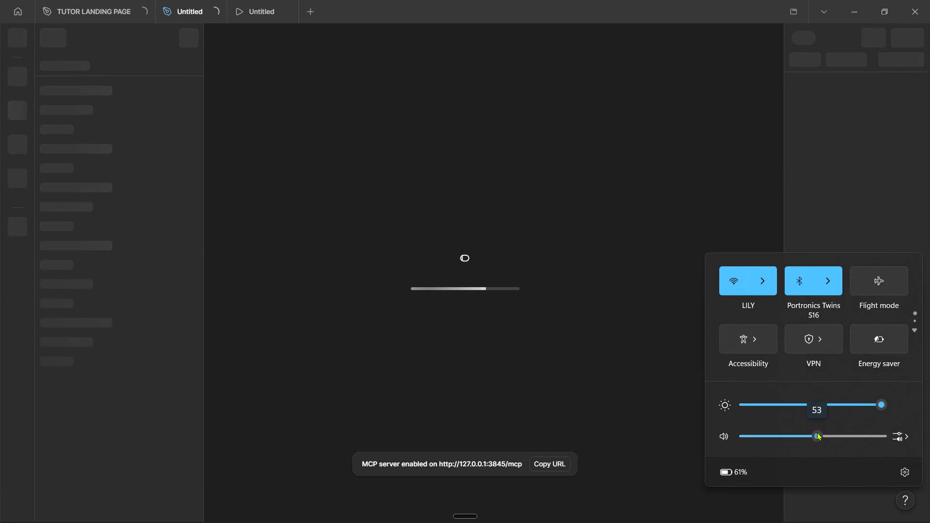
pyautogui.moveTo(817, 432); pyautogui.dragTo(814, 432)
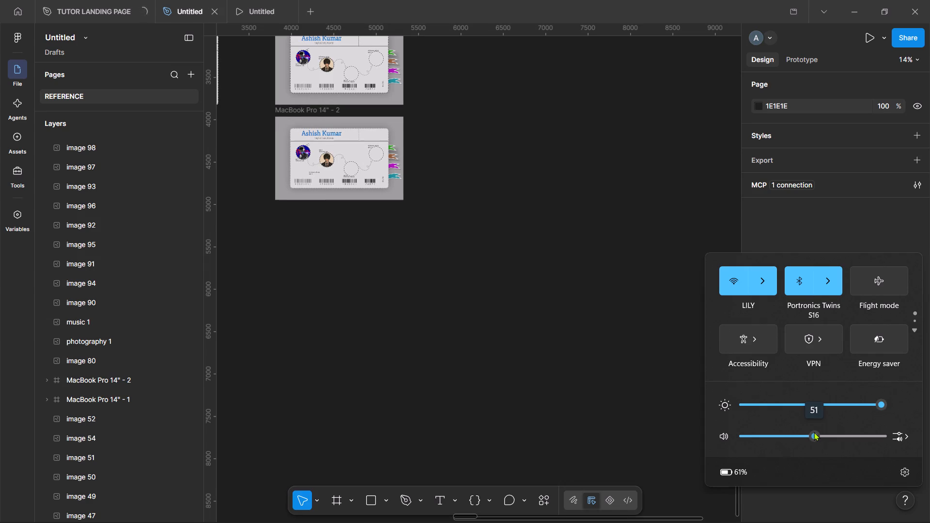
pyautogui.moveTo(814, 432); pyautogui.dragTo(801, 435)
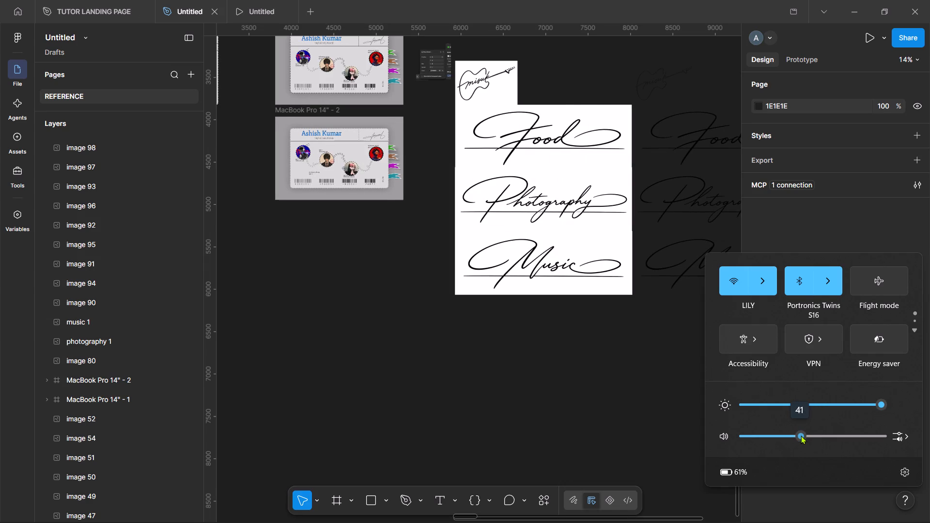
pyautogui.moveTo(801, 435); pyautogui.dragTo(799, 437)
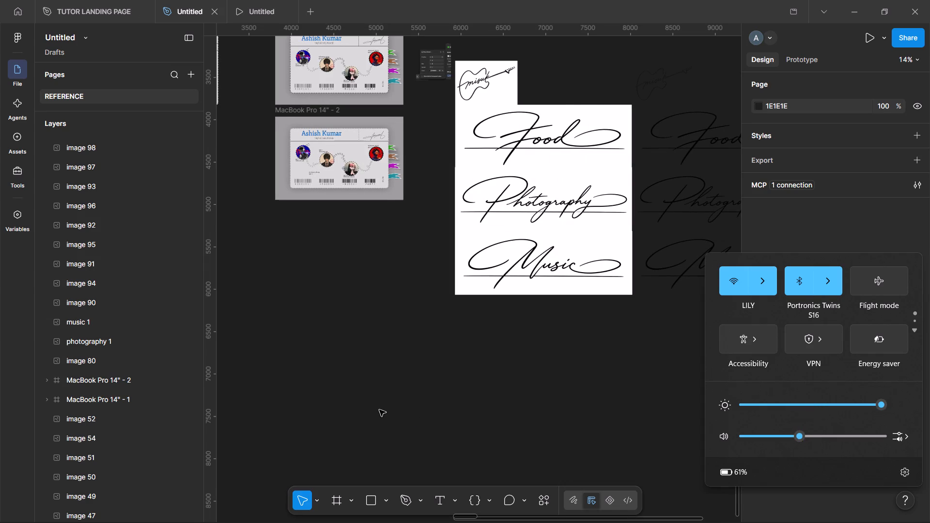
pyautogui.click(379, 410)
# Minimize the interface side panels to give the canvas more room.
pyautogui.scroll(2, 379, 410)
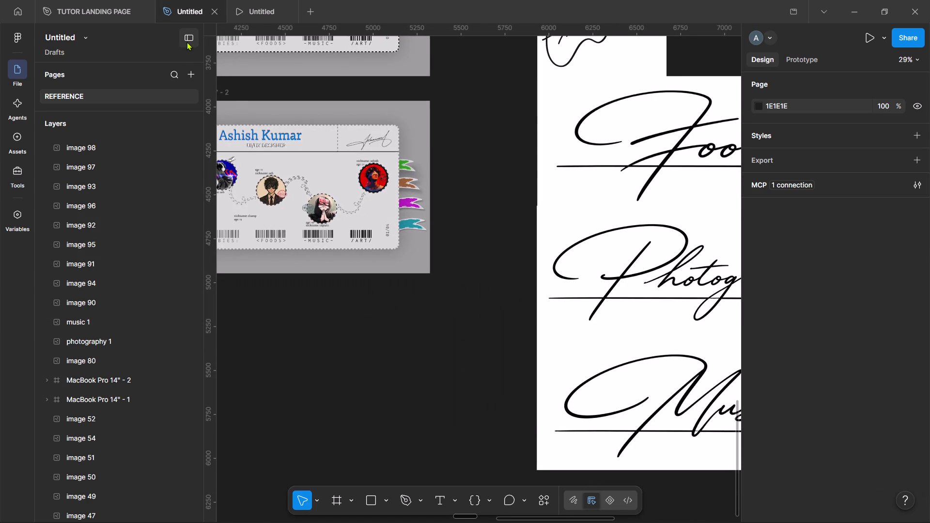
pyautogui.click(186, 42)
# Examine the travel-ticket-style profile card in the MacBook Pro 14" - 2 frame, including its portraits, captions and barcodes.
pyautogui.click(383, 418)
pyautogui.hscroll(-2, 383, 418)
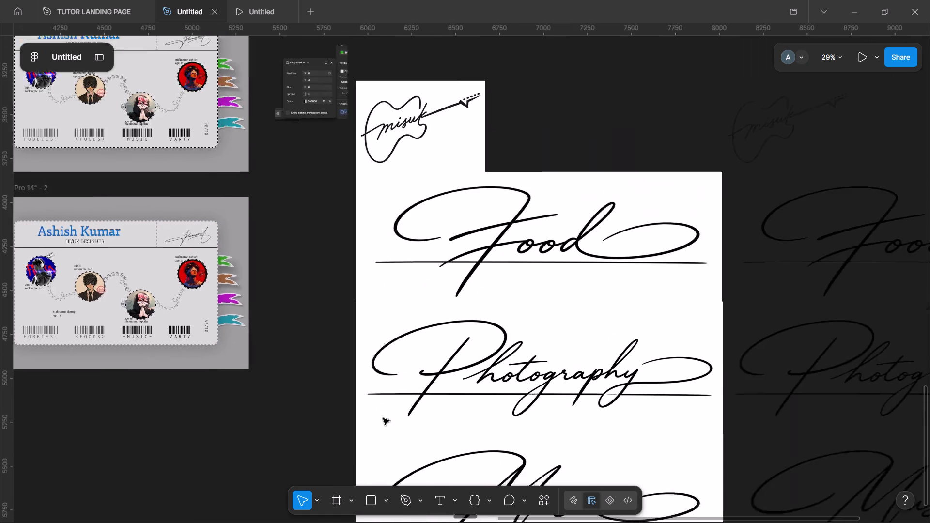
pyautogui.hscroll(1, 383, 418)
pyautogui.scroll(2, 383, 418)
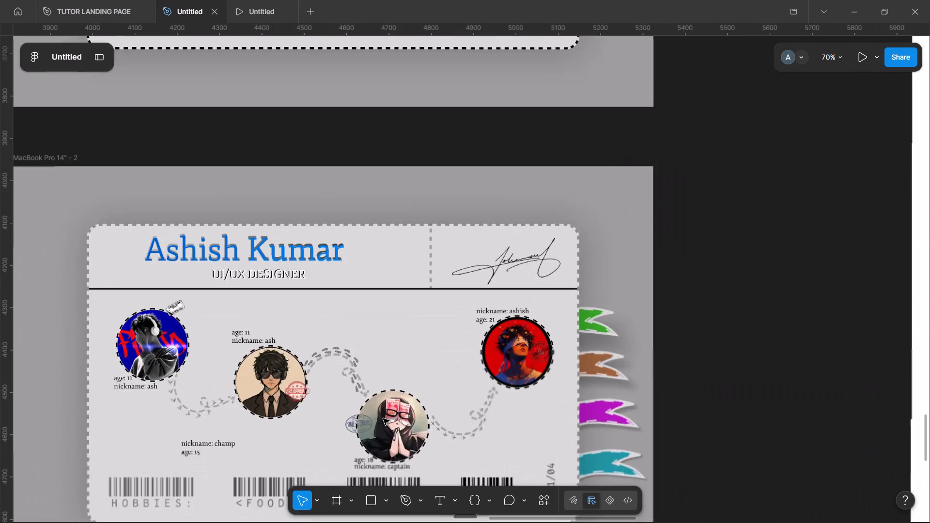
pyautogui.scroll(-3, 383, 418)
pyautogui.scroll(1, 383, 418)
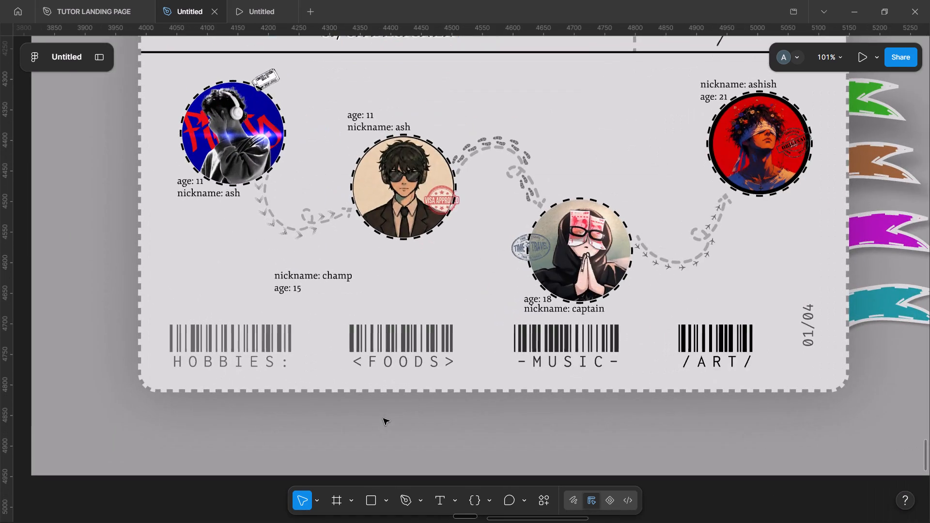
pyautogui.hscroll(-1, 383, 418)
pyautogui.hscroll(1, 383, 418)
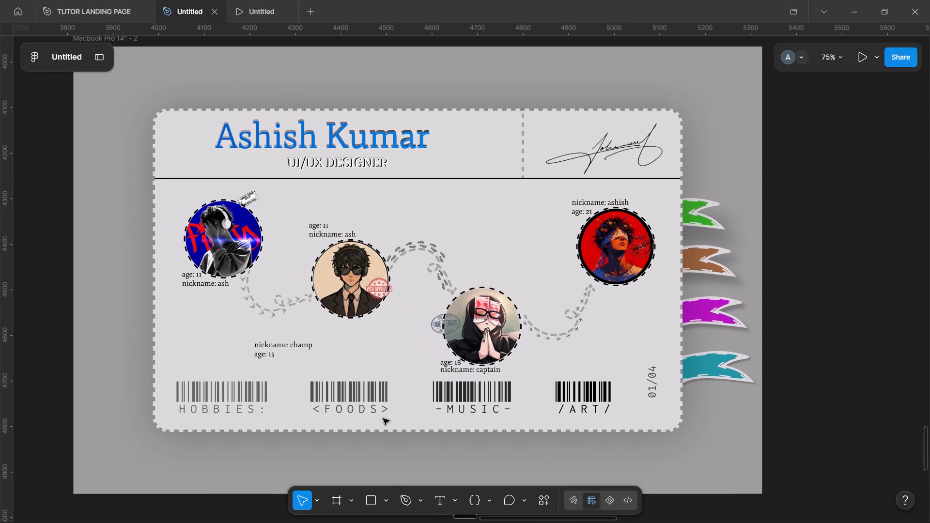
pyautogui.scroll(-1, 338, 130)
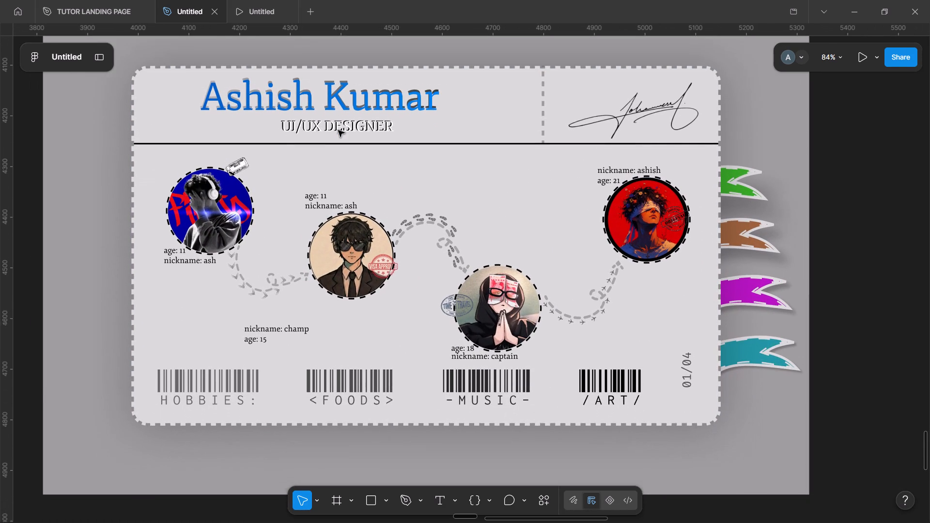
# Expand the layers inside the name heading's frame and select the lower, grey gradient copy of the name text.
pyautogui.scroll(-1, 338, 130)
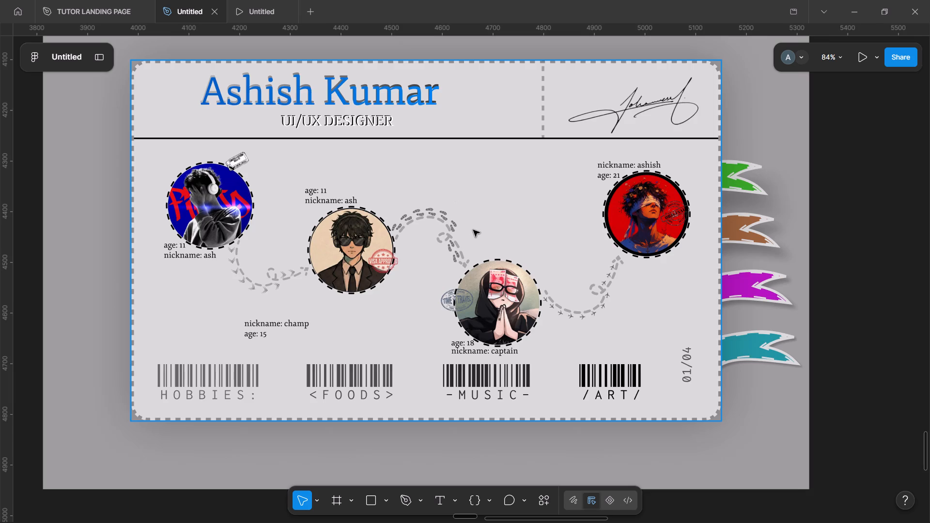
pyautogui.scroll(1, 473, 230)
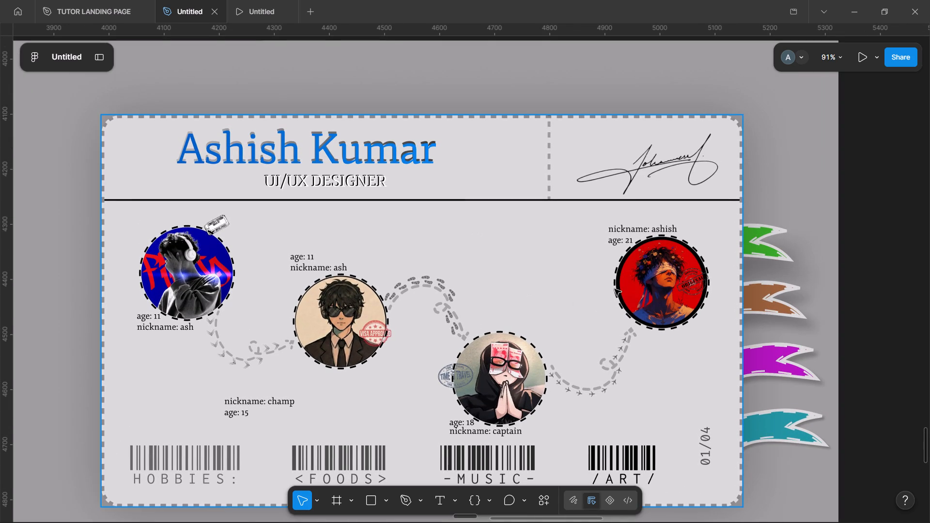
pyautogui.doubleClick(369, 157)
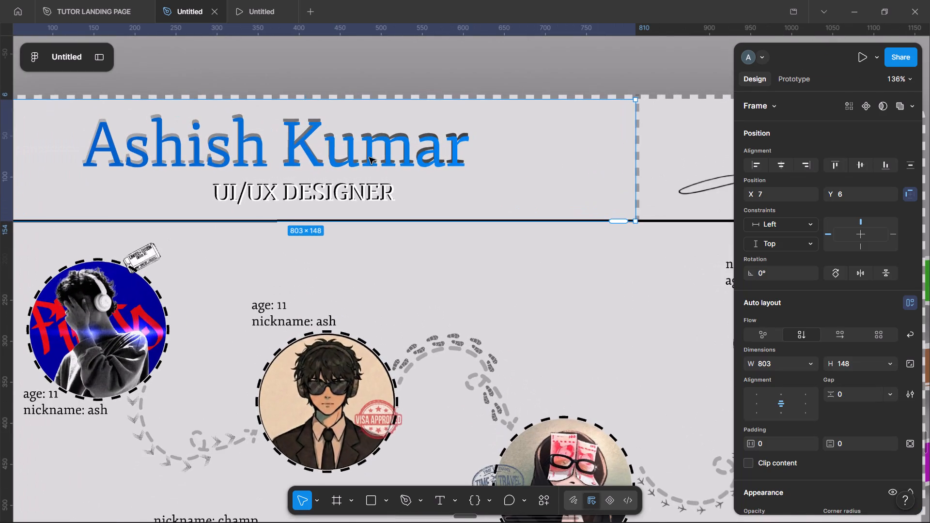
pyautogui.doubleClick(346, 145)
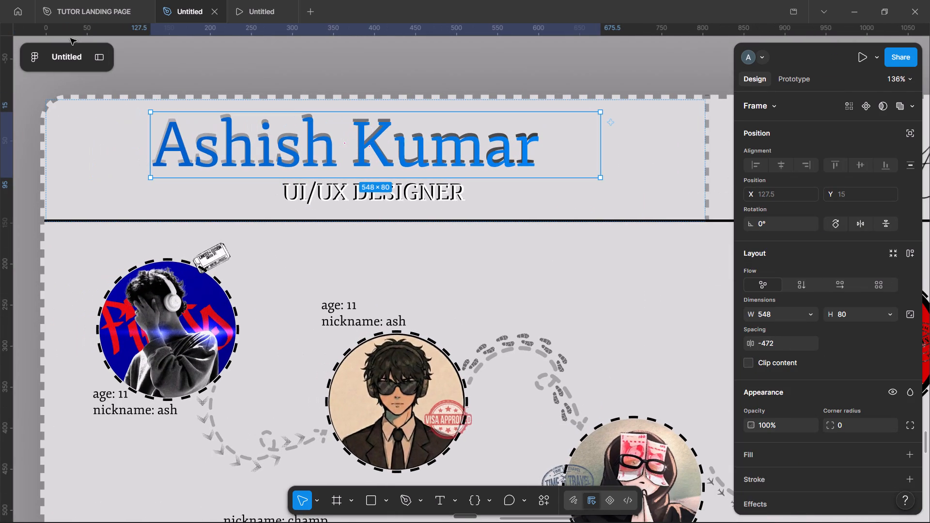
pyautogui.click(99, 53)
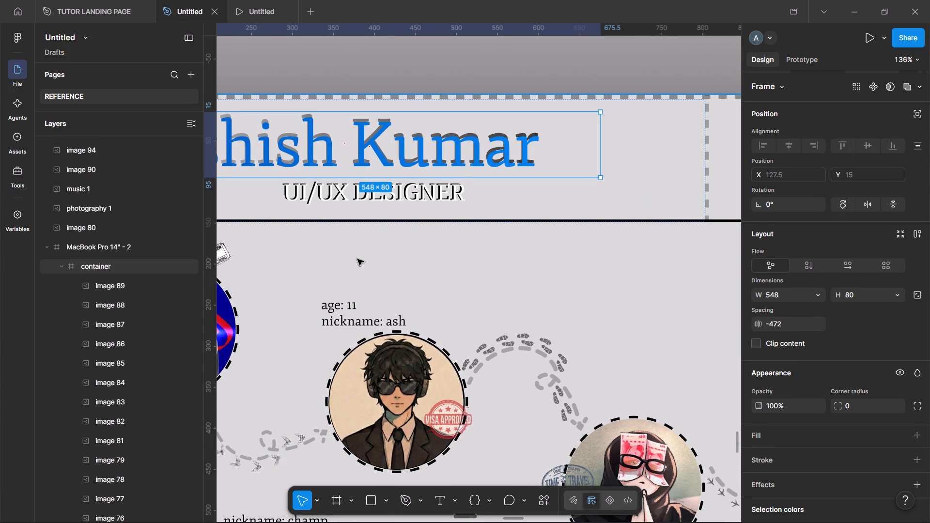
pyautogui.click(575, 68)
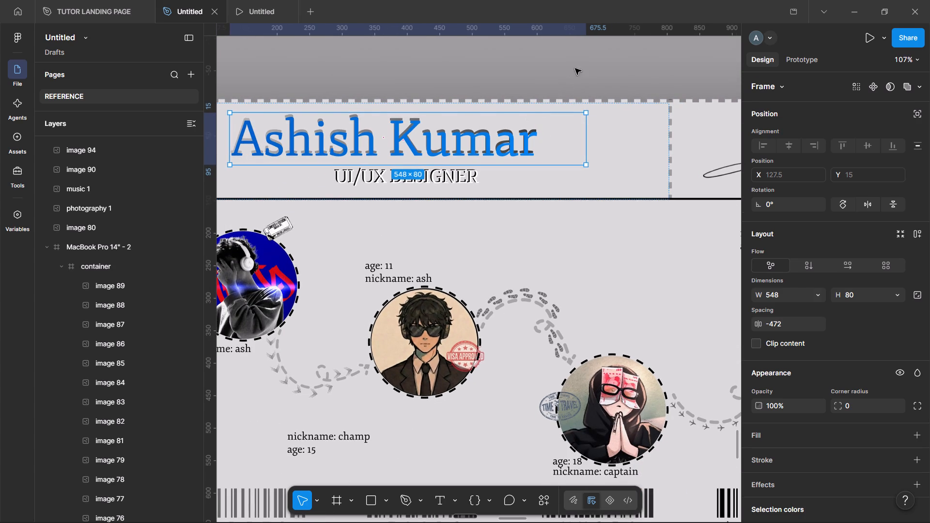
pyautogui.doubleClick(442, 144)
pyautogui.click(442, 144)
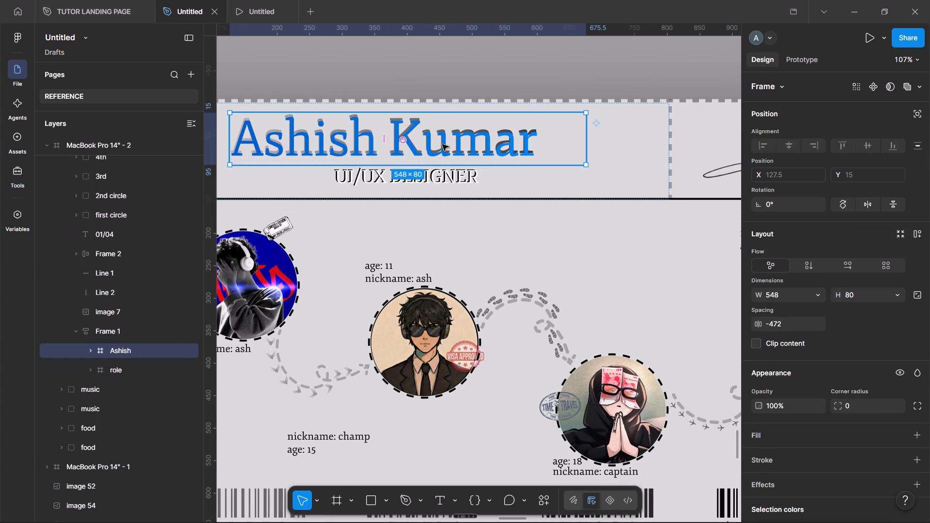
pyautogui.click(91, 350)
pyautogui.click(140, 367)
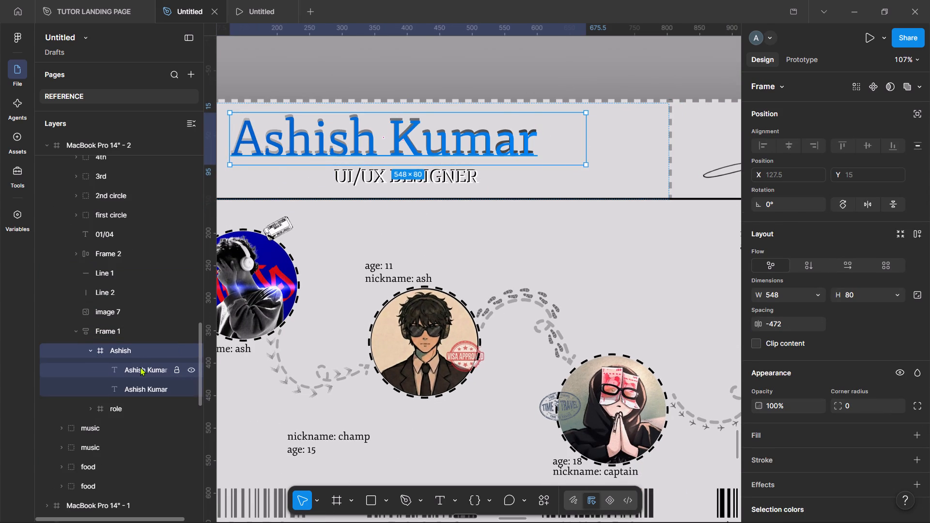
pyautogui.click(139, 388)
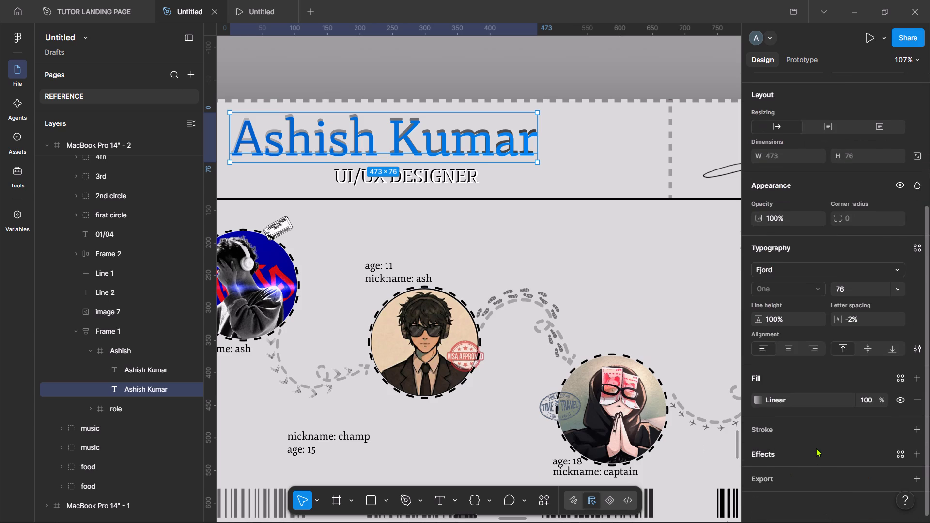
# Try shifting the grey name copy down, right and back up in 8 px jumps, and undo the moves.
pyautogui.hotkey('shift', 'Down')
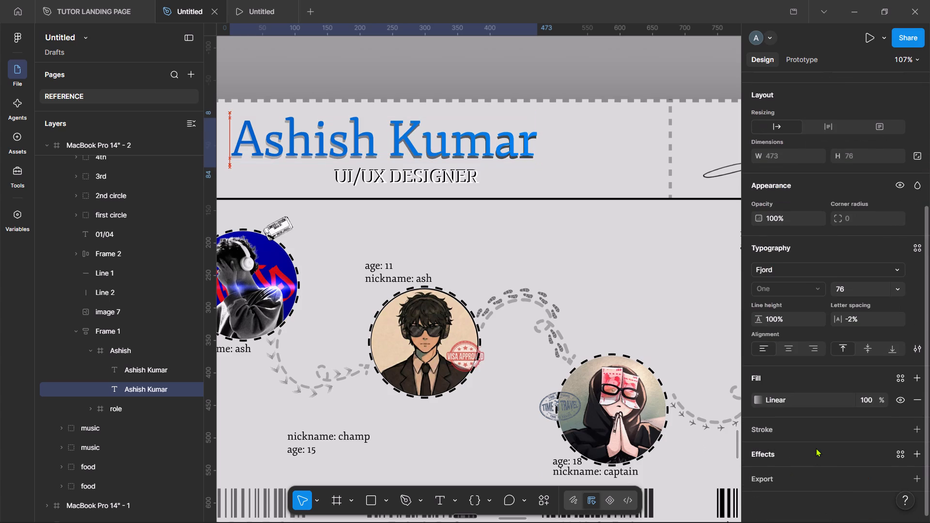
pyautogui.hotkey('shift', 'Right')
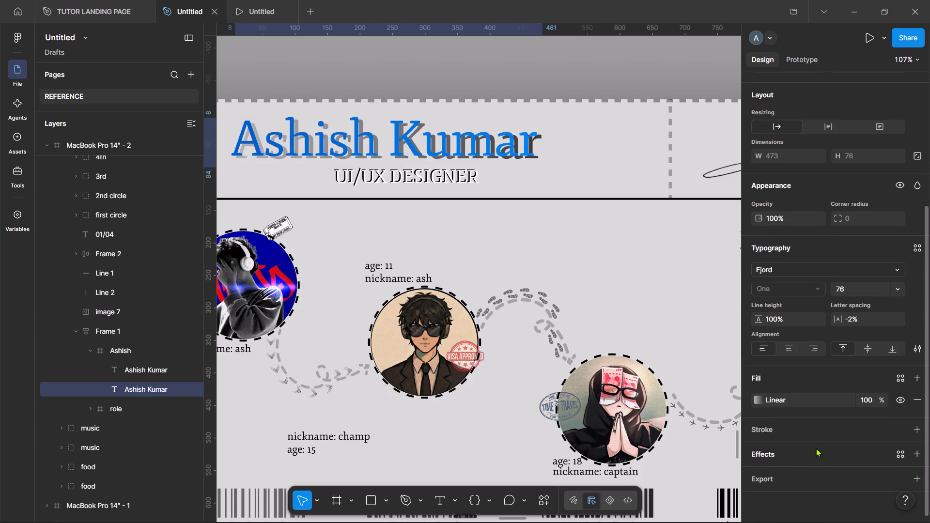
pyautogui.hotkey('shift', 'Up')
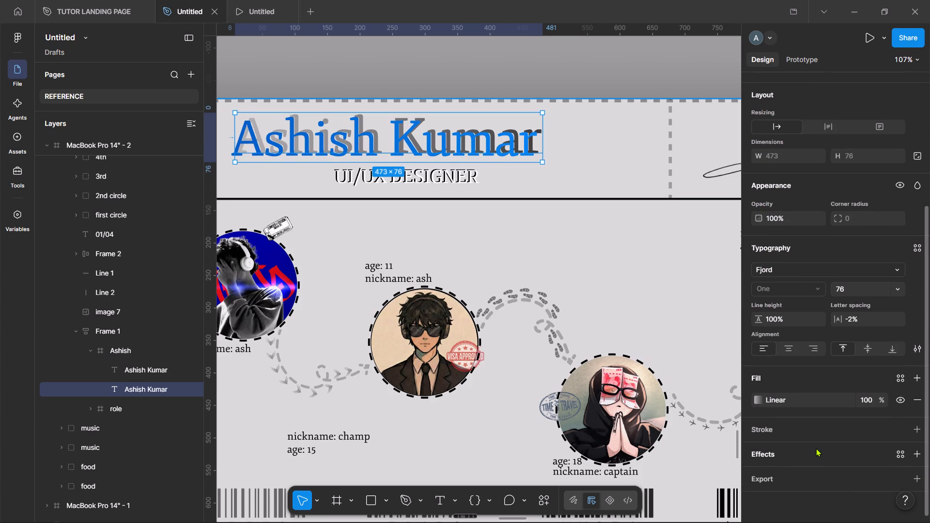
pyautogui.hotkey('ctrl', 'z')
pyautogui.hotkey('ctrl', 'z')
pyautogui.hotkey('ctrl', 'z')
# Offset the grey name copy by 3 px to the right and 6 px down as a shadow behind the blue name text.
pyautogui.press('Down')
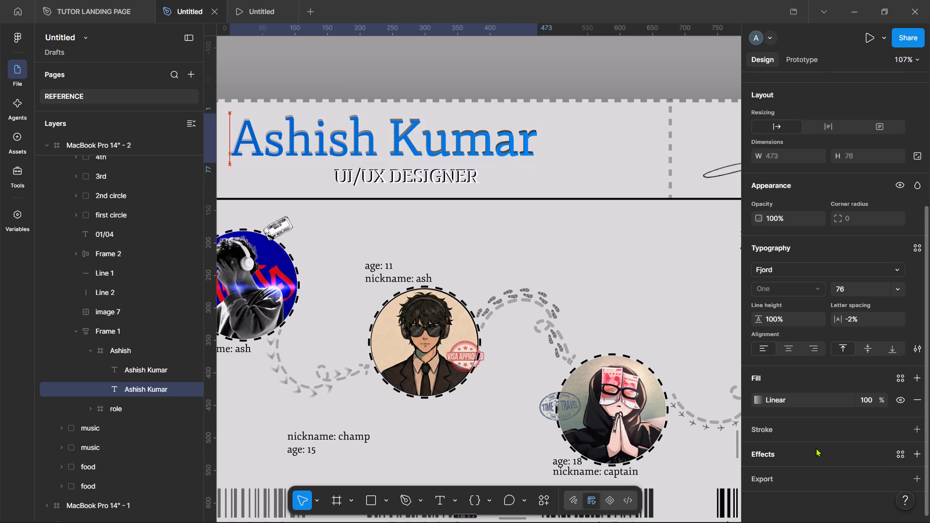
pyautogui.press('Down')
pyautogui.press('Right')
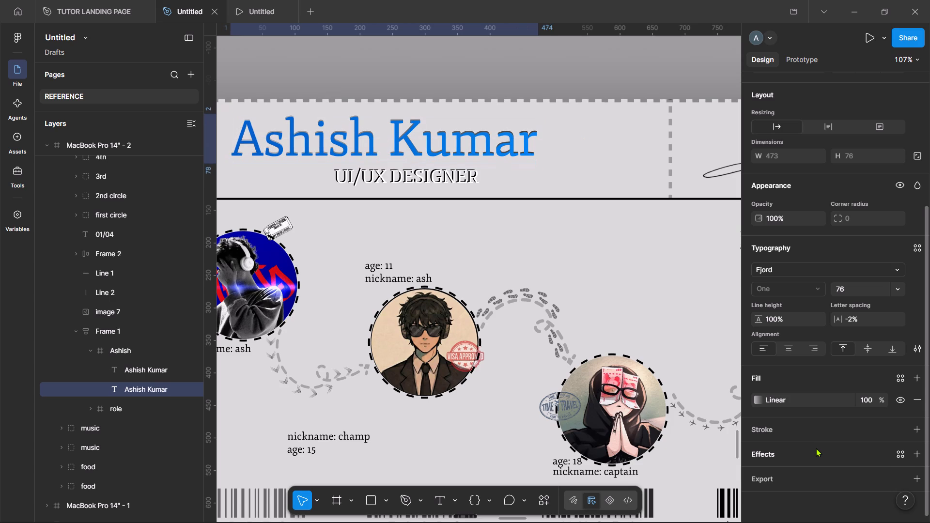
pyautogui.press('Down')
pyautogui.press('Right')
pyautogui.press('Down')
pyautogui.press('Right')
pyautogui.press('Down')
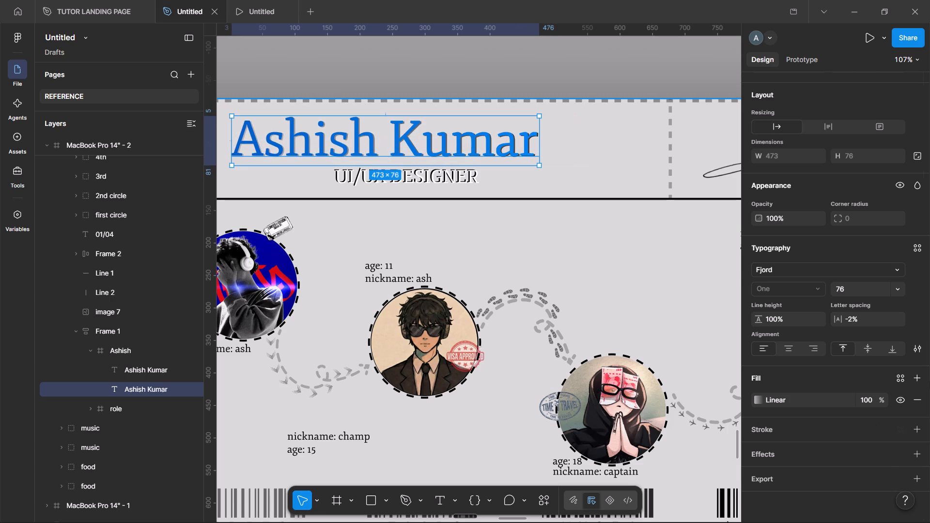
pyautogui.press('Down')
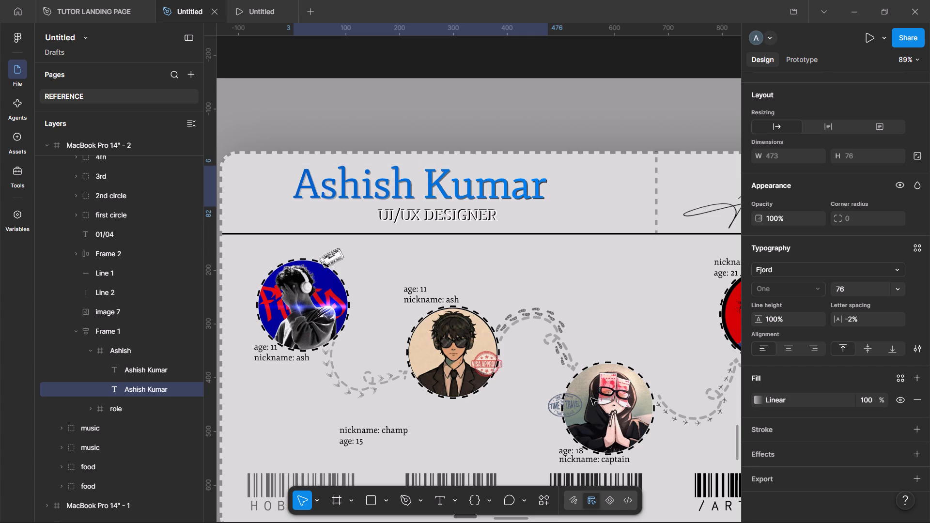
pyautogui.press('Right')
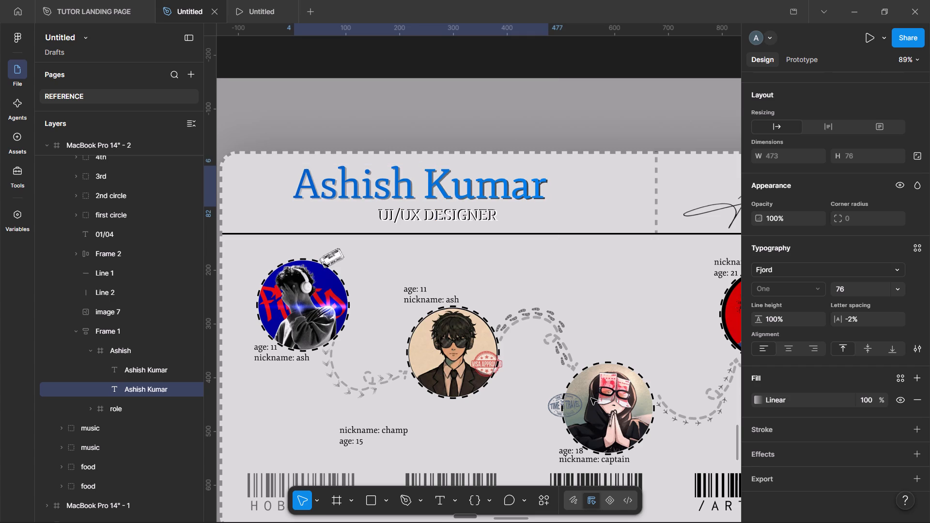
pyautogui.press('Left')
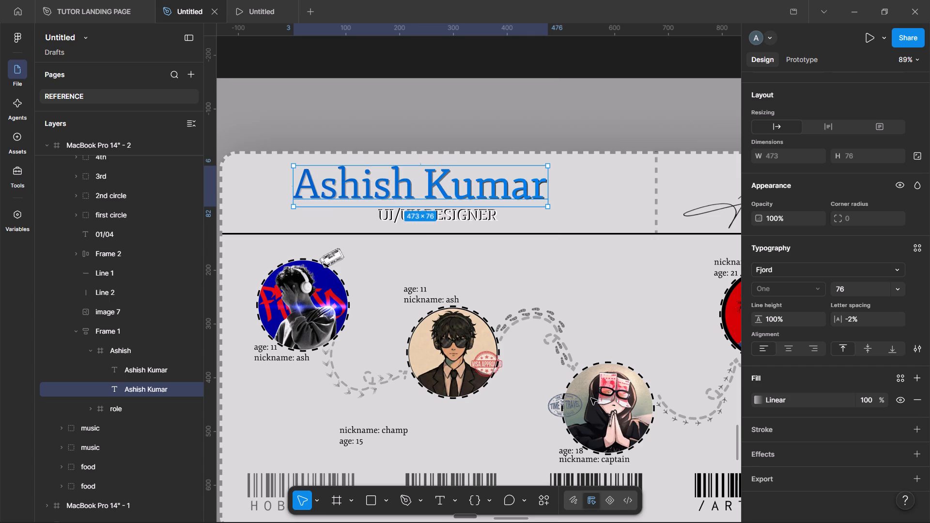
# Hide the linear gradient fill of the grey name copy.
pyautogui.hscroll(-1, 591, 398)
pyautogui.hscroll(-1, 414, 334)
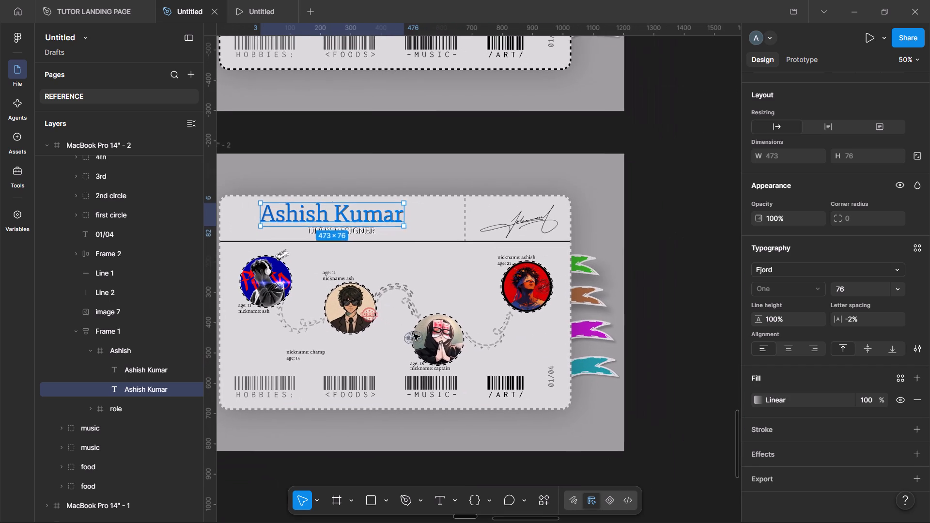
pyautogui.scroll(1, 414, 334)
pyautogui.hscroll(2, 414, 334)
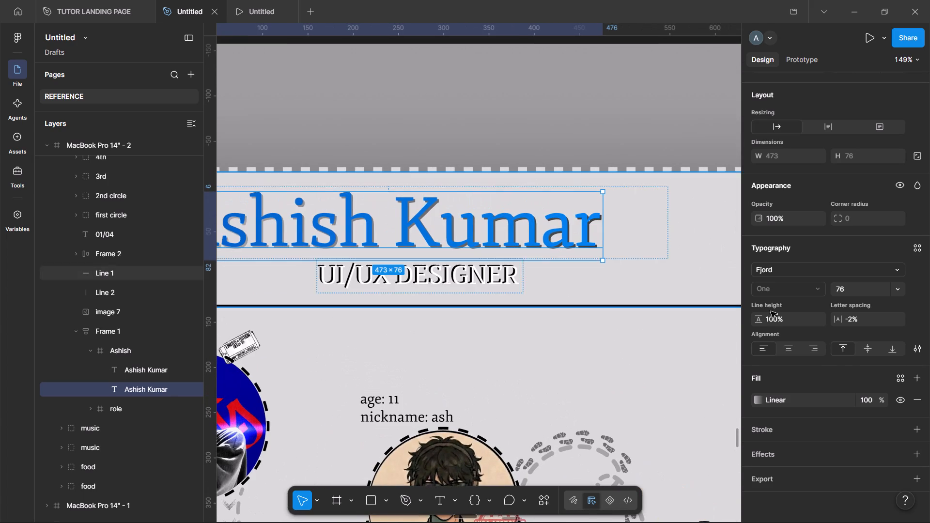
pyautogui.scroll(-4, 798, 396)
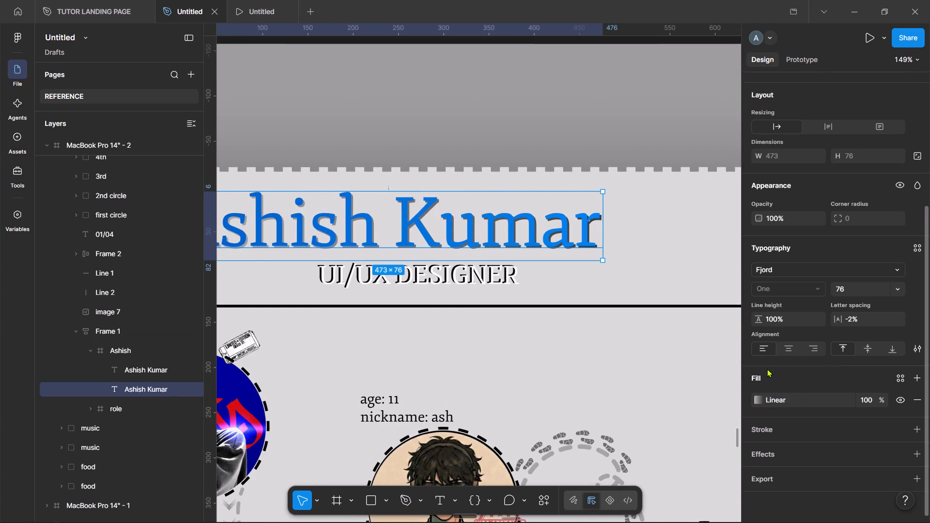
pyautogui.click(905, 398)
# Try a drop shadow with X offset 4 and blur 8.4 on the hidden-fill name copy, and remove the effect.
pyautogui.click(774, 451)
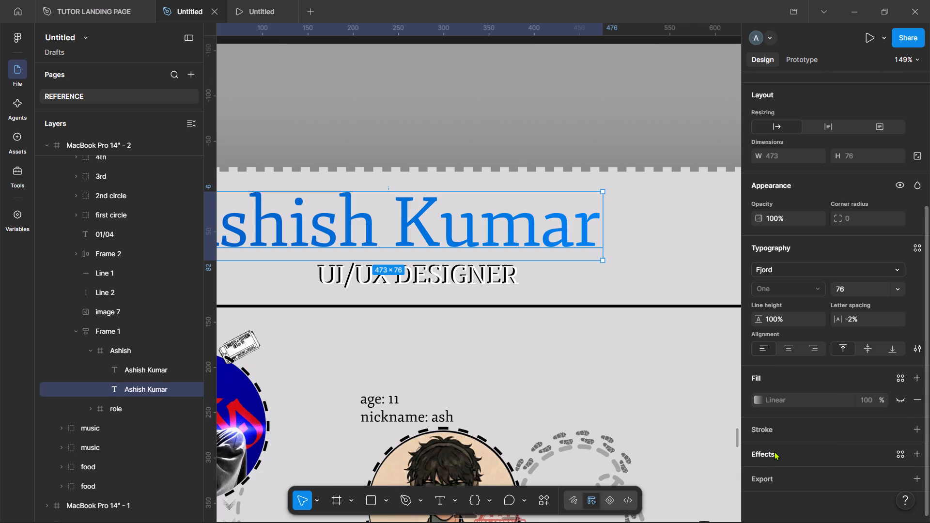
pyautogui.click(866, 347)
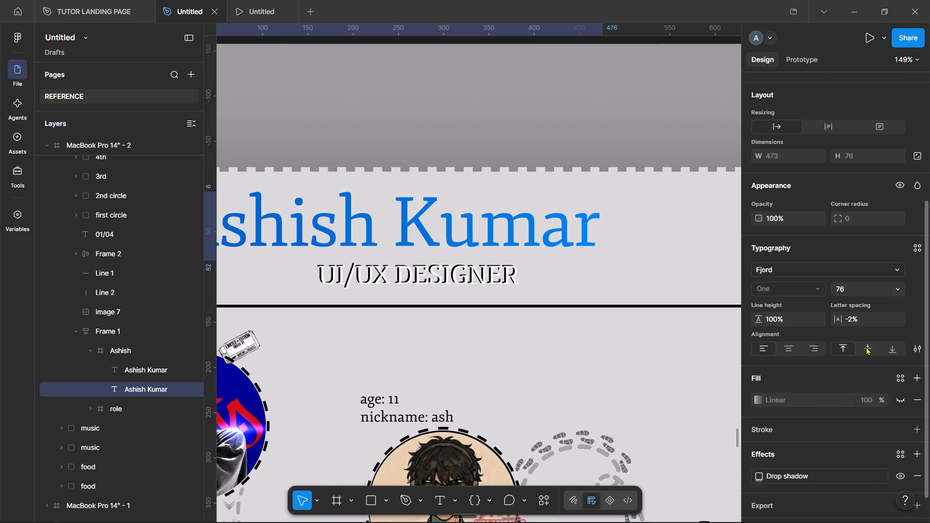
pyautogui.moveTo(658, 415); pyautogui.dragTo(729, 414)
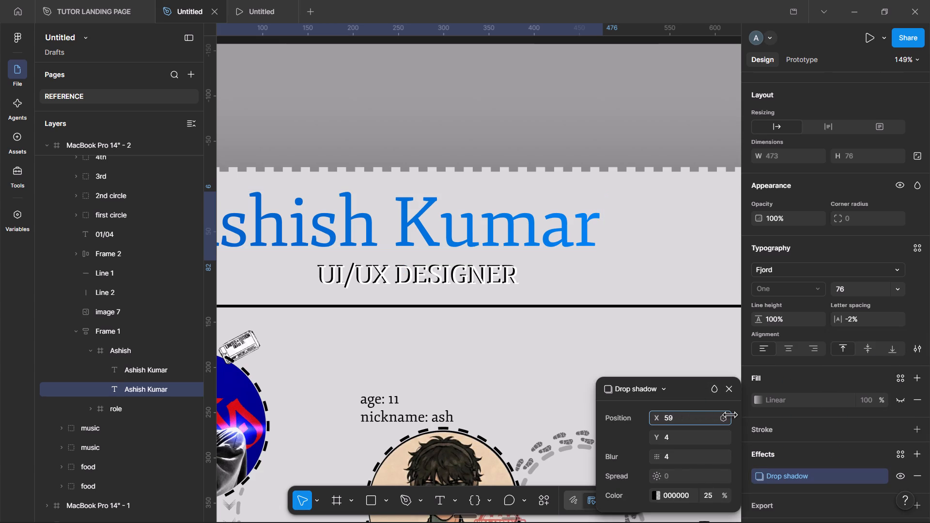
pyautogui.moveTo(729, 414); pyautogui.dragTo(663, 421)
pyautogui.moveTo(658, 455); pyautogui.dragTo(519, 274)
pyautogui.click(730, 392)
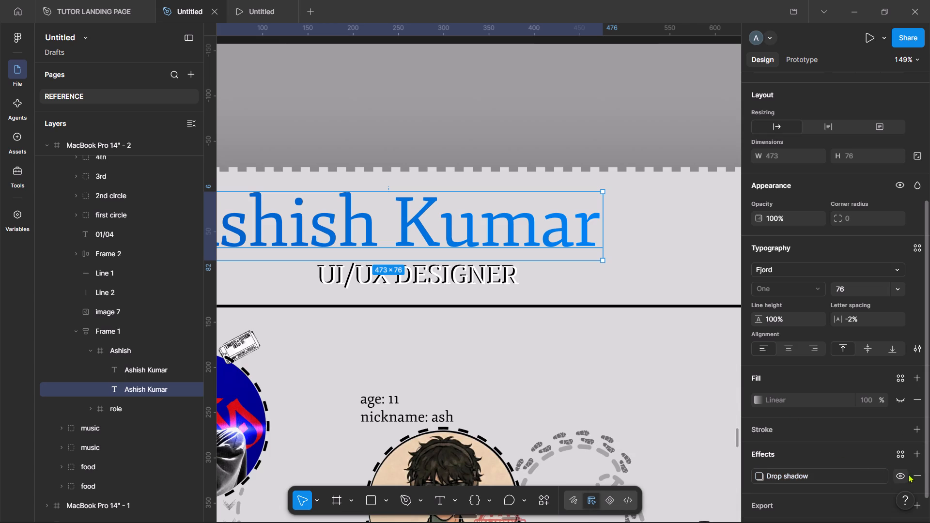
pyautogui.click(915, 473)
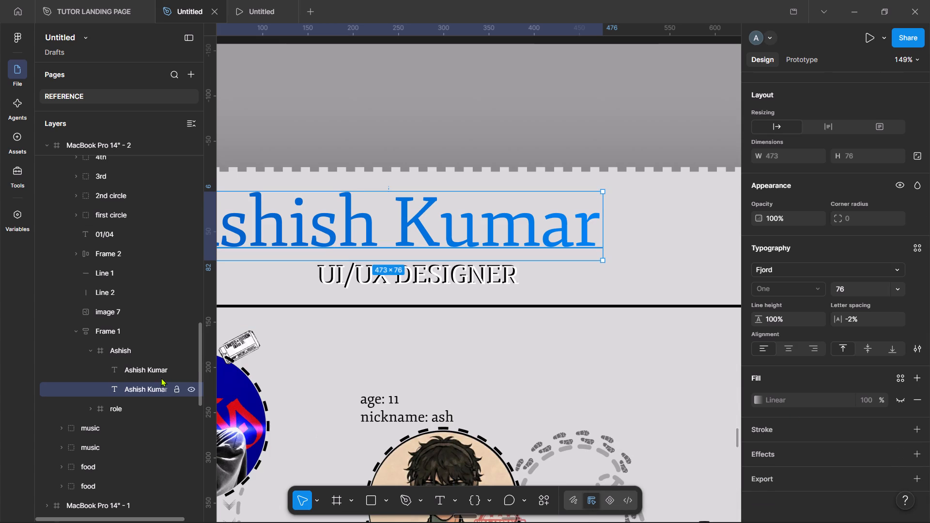
# Add a drop shadow to the blue name text in the heading, with an X offset of 5.
pyautogui.click(159, 378)
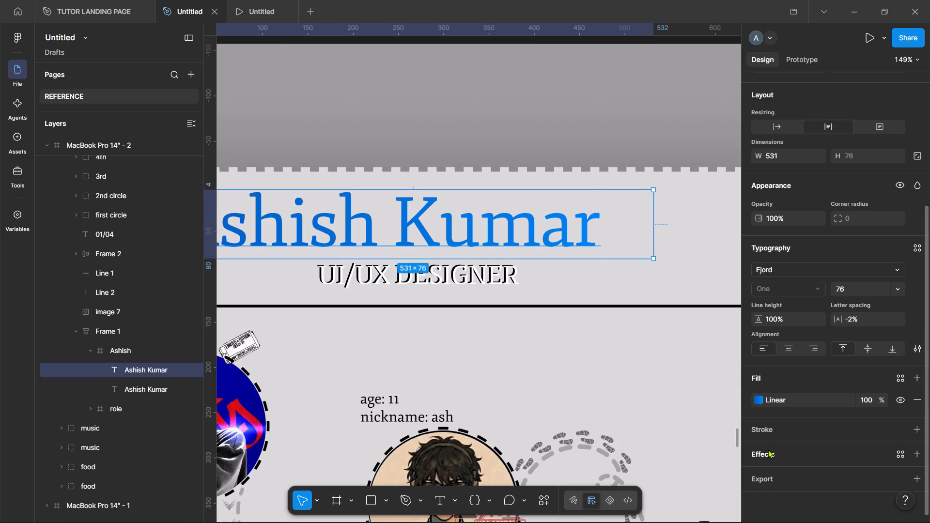
pyautogui.click(765, 452)
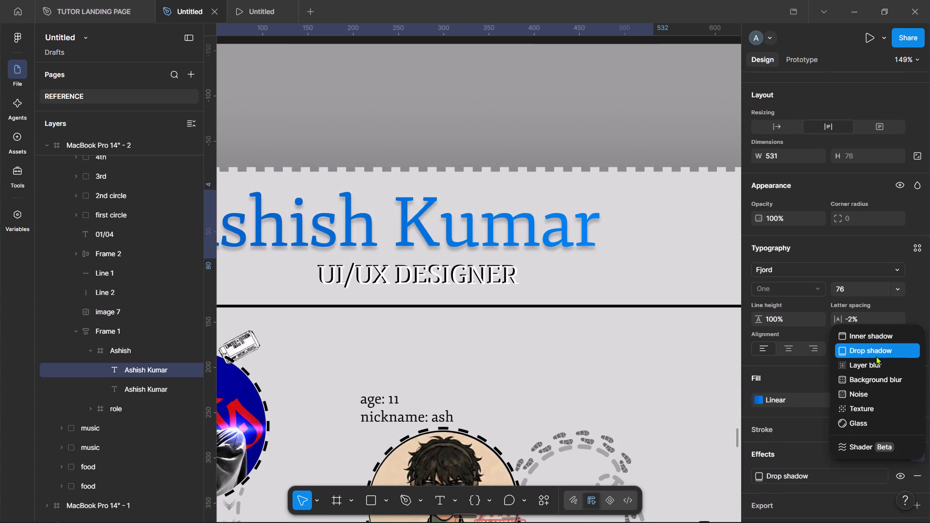
pyautogui.click(876, 356)
pyautogui.hscroll(1, 412, 259)
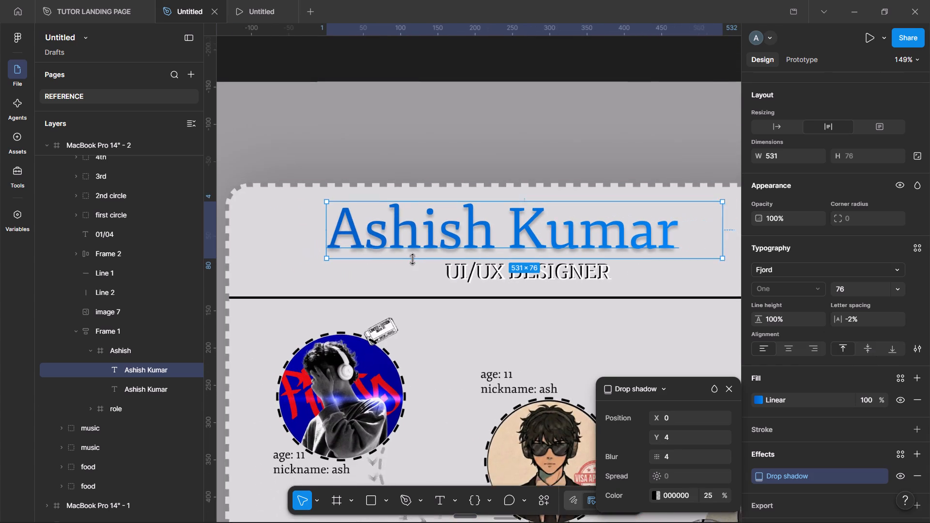
pyautogui.moveTo(655, 415); pyautogui.dragTo(661, 417)
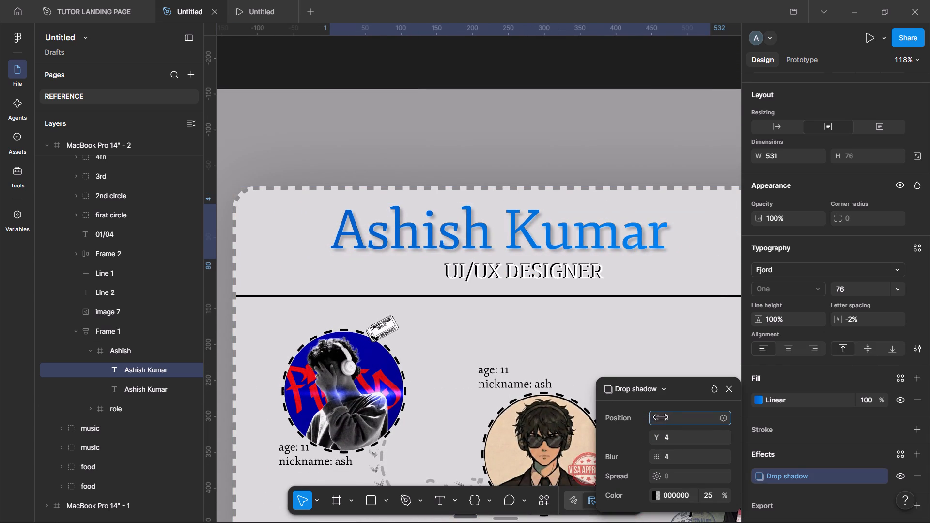
pyautogui.moveTo(661, 417); pyautogui.dragTo(662, 420)
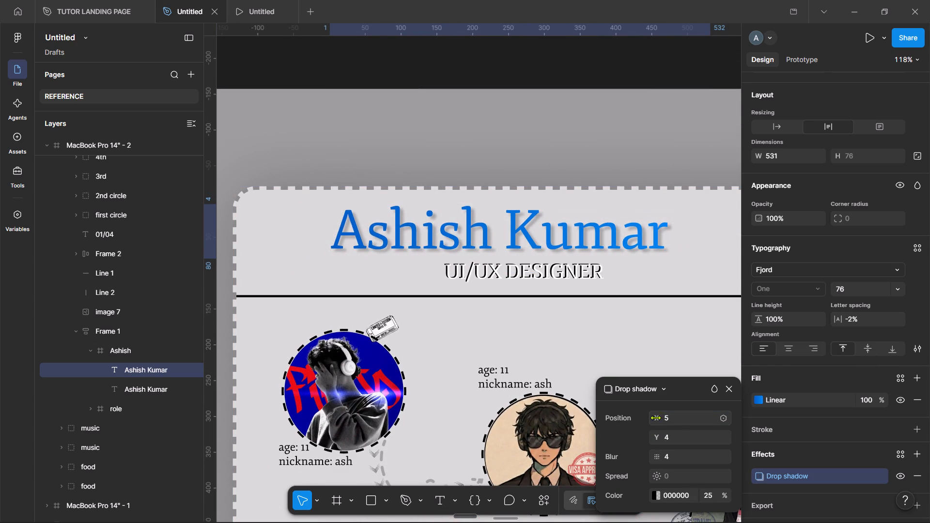
pyautogui.click(660, 435)
pyautogui.click(659, 416)
# Try different blur strengths for the blue name text's drop shadow and settle on a blur of 3.8.
pyautogui.moveTo(658, 456); pyautogui.dragTo(624, 261)
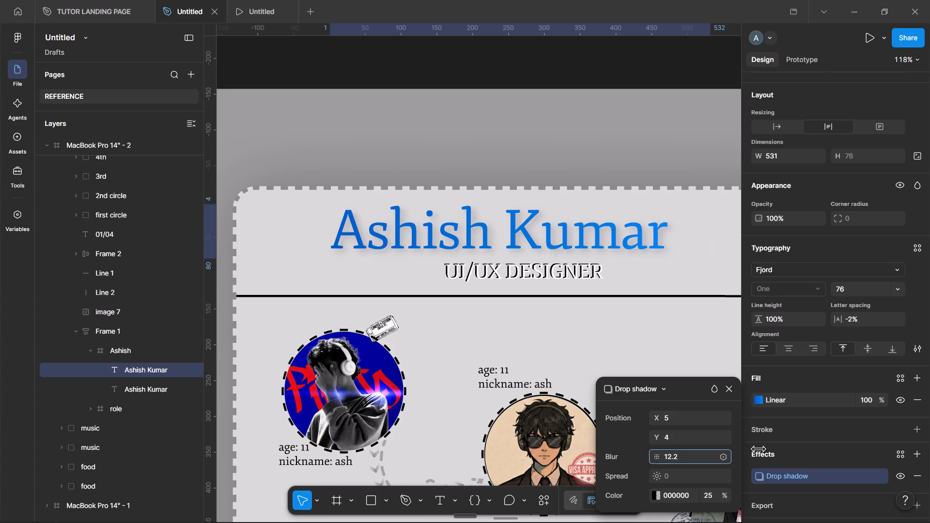
pyautogui.moveTo(624, 261); pyautogui.dragTo(740, 239)
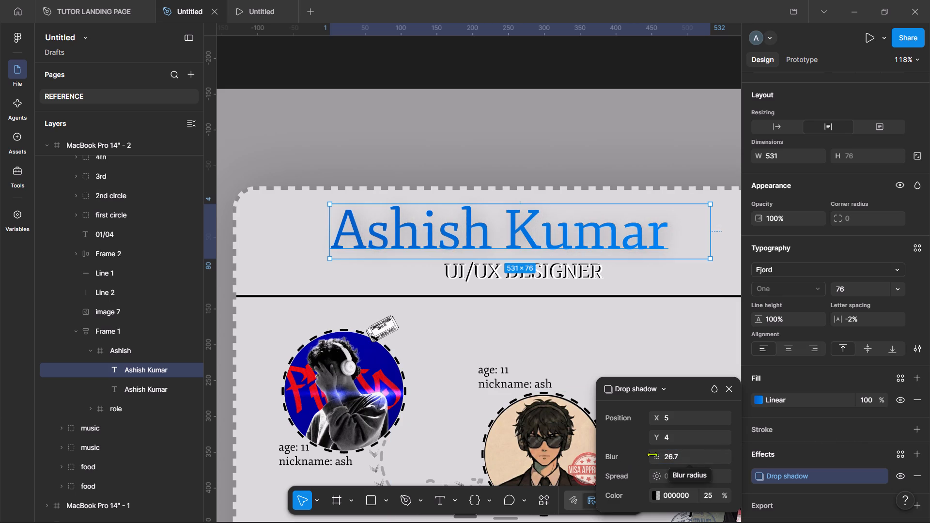
pyautogui.moveTo(661, 456); pyautogui.dragTo(317, 273)
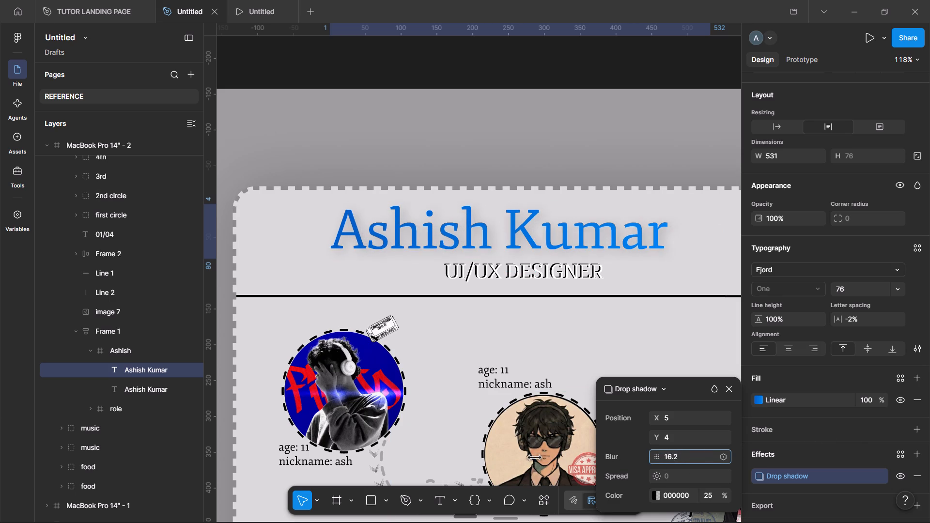
pyautogui.moveTo(317, 273); pyautogui.dragTo(550, 262)
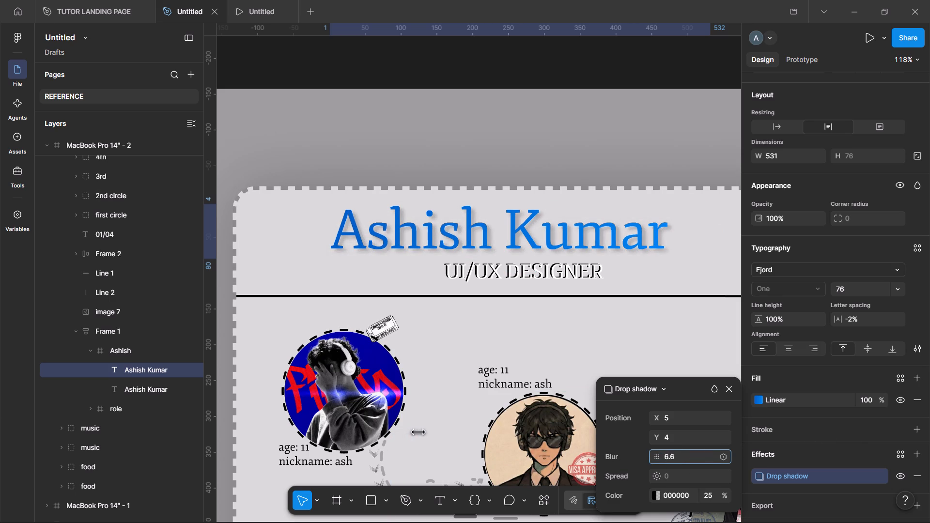
pyautogui.moveTo(550, 262); pyautogui.dragTo(576, 260)
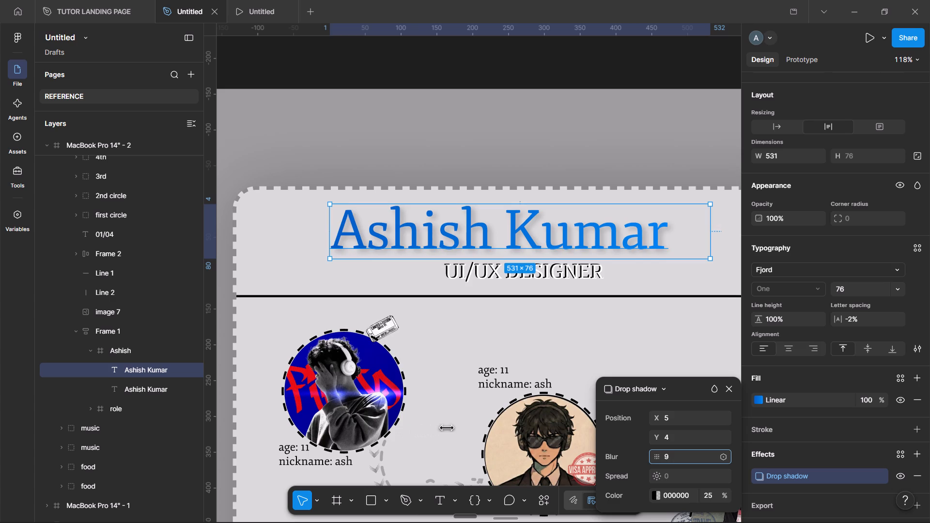
pyautogui.moveTo(576, 260); pyautogui.dragTo(533, 258)
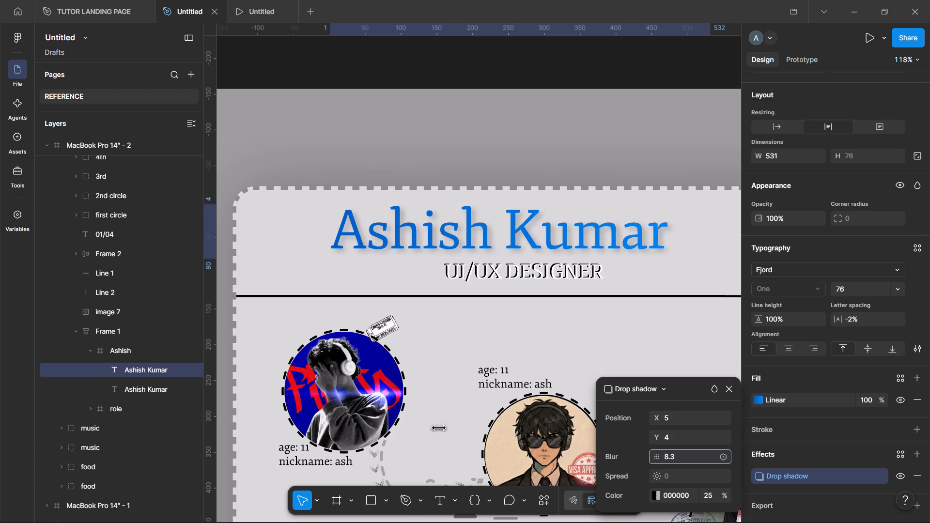
pyautogui.moveTo(533, 258); pyautogui.dragTo(675, 259)
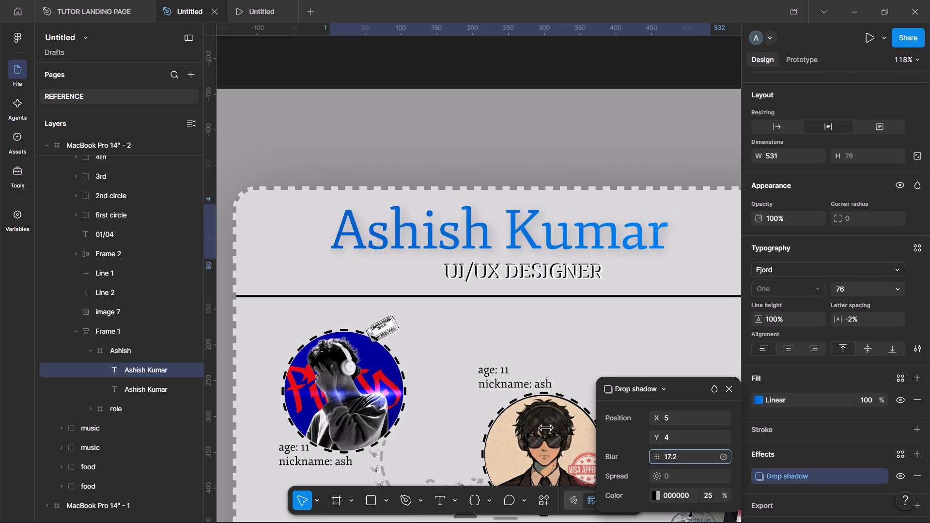
pyautogui.moveTo(675, 259); pyautogui.dragTo(605, 263)
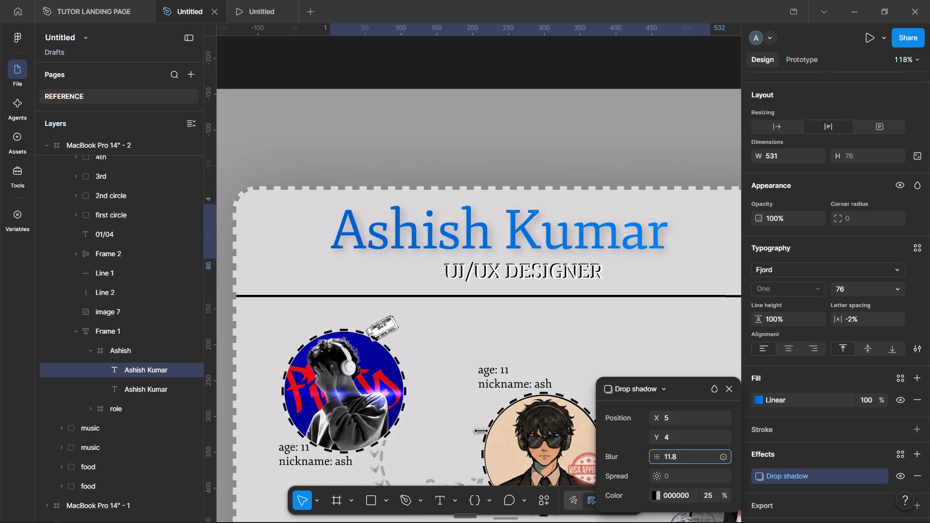
pyautogui.moveTo(605, 263); pyautogui.dragTo(524, 261)
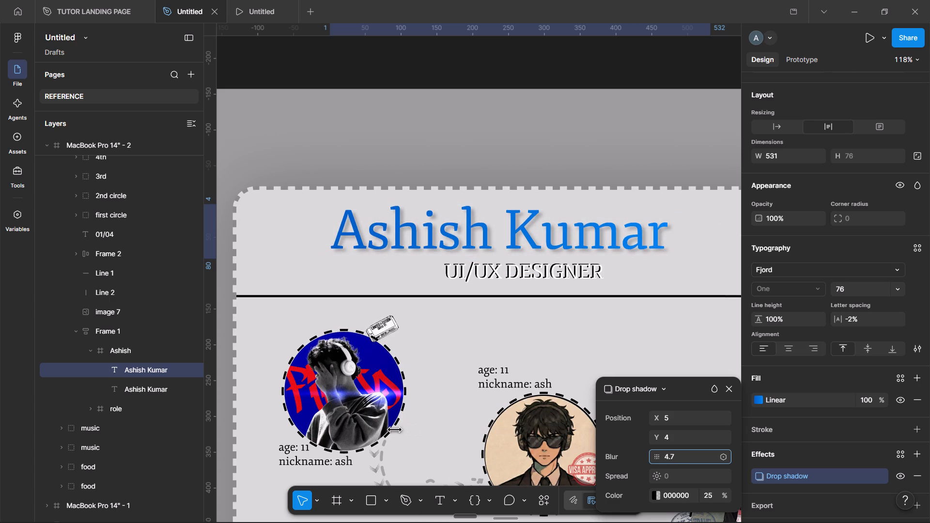
pyautogui.moveTo(524, 261); pyautogui.dragTo(465, 255)
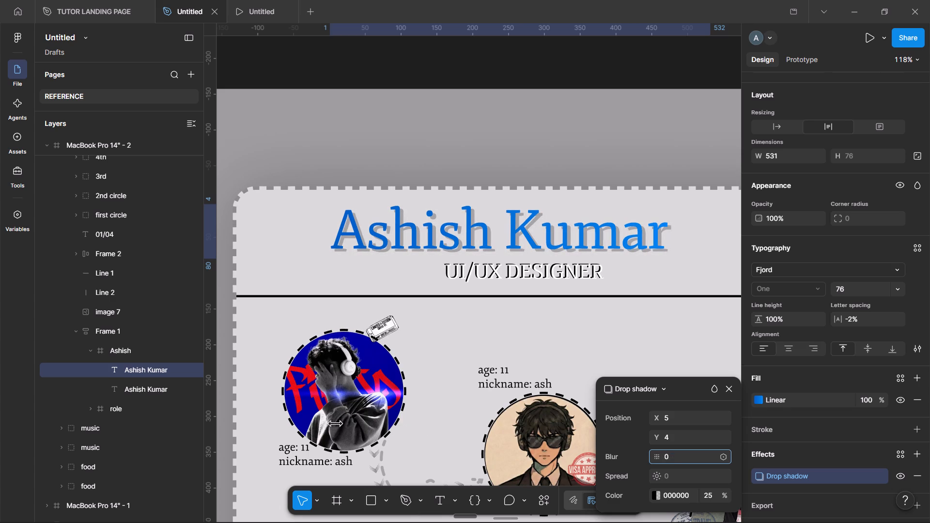
pyautogui.moveTo(465, 255); pyautogui.dragTo(513, 251)
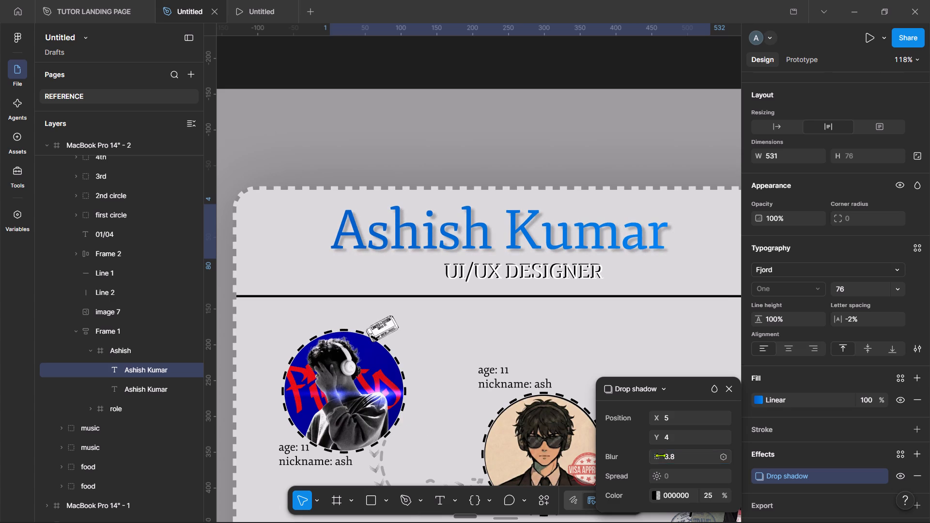
# Set the name text's drop shadow offset to X 2 and Y 3, and deselect the text.
pyautogui.click(658, 417)
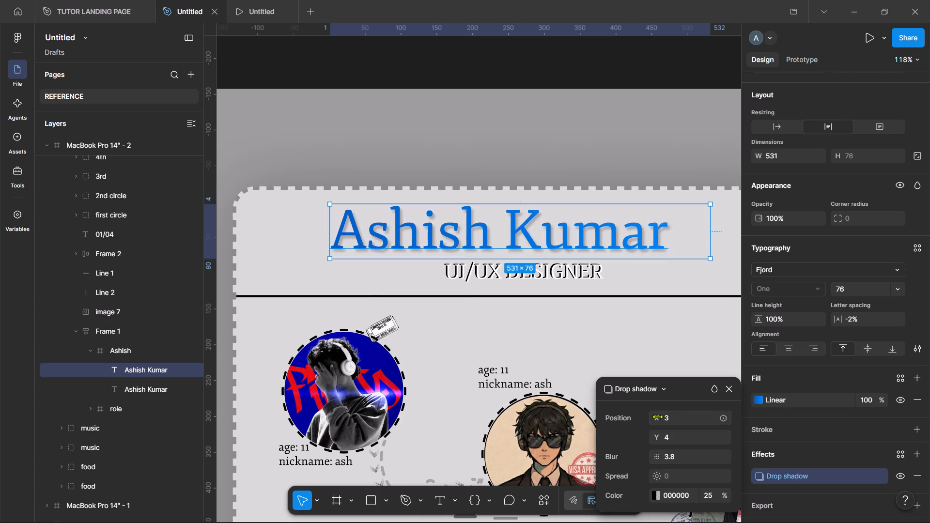
pyautogui.click(658, 436)
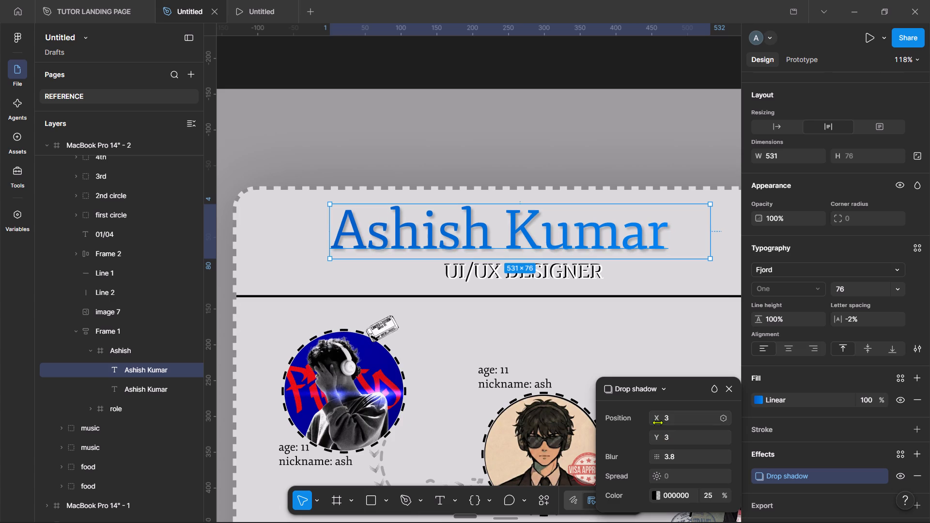
pyautogui.click(657, 416)
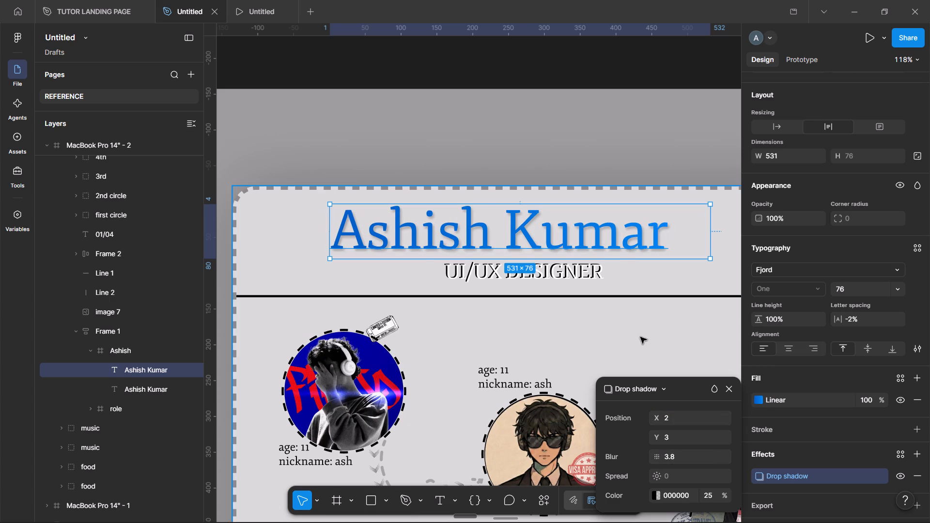
pyautogui.click(244, 151)
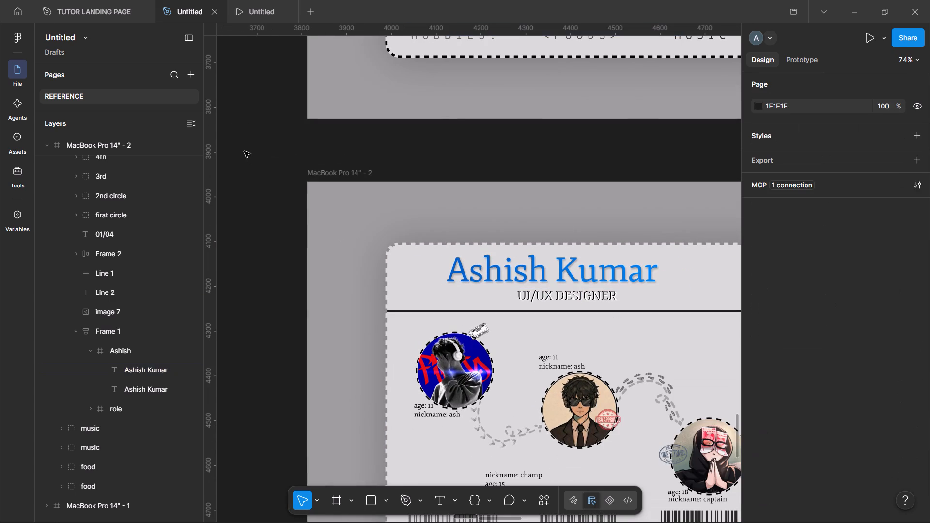
# Examine the two overlapping UI/UX DESIGNER text copies in the role frame, hiding and restoring each copy's fill to tell them apart.
pyautogui.hscroll(-2, 495, 285)
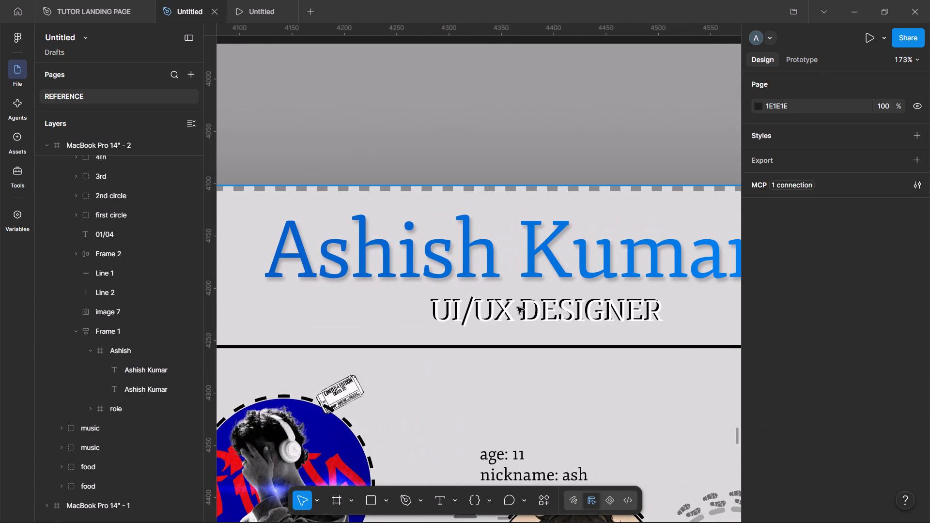
pyautogui.click(531, 320)
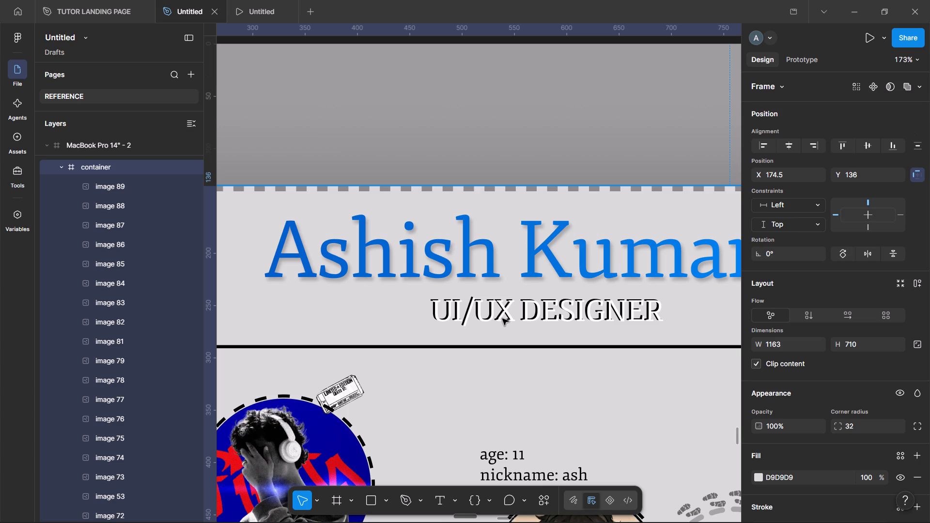
pyautogui.doubleClick(506, 313)
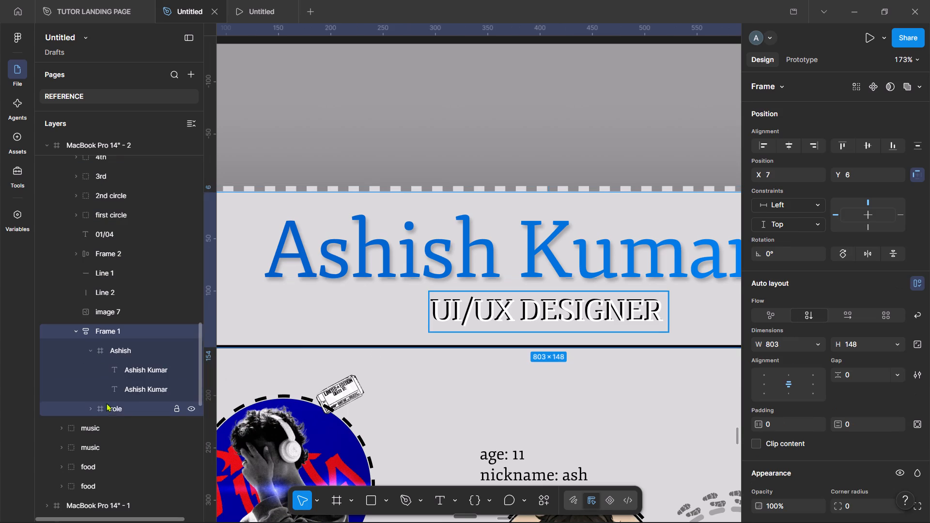
pyautogui.click(112, 403)
pyautogui.click(88, 408)
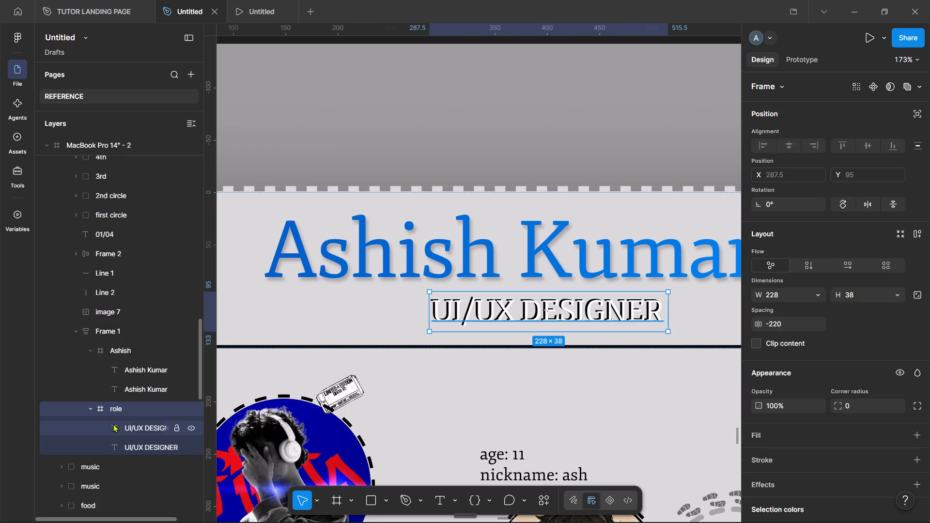
pyautogui.click(136, 434)
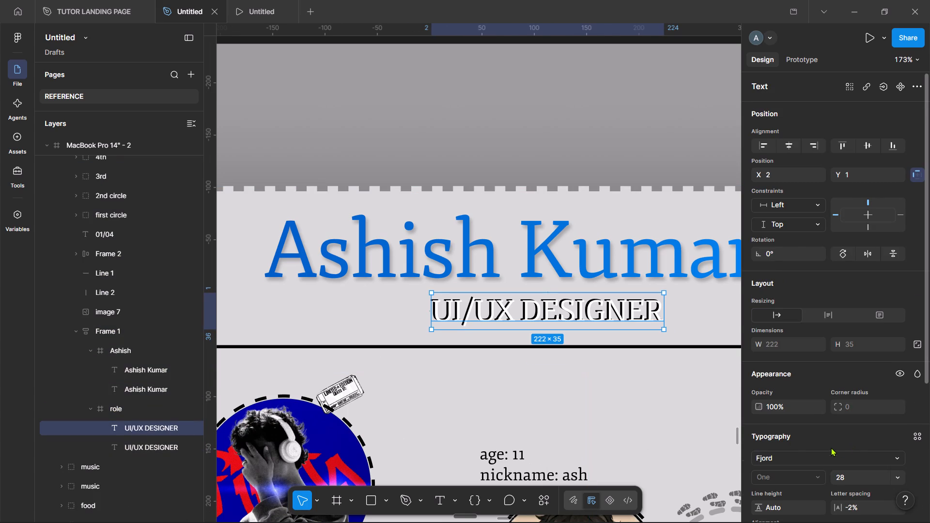
pyautogui.scroll(-4, 830, 443)
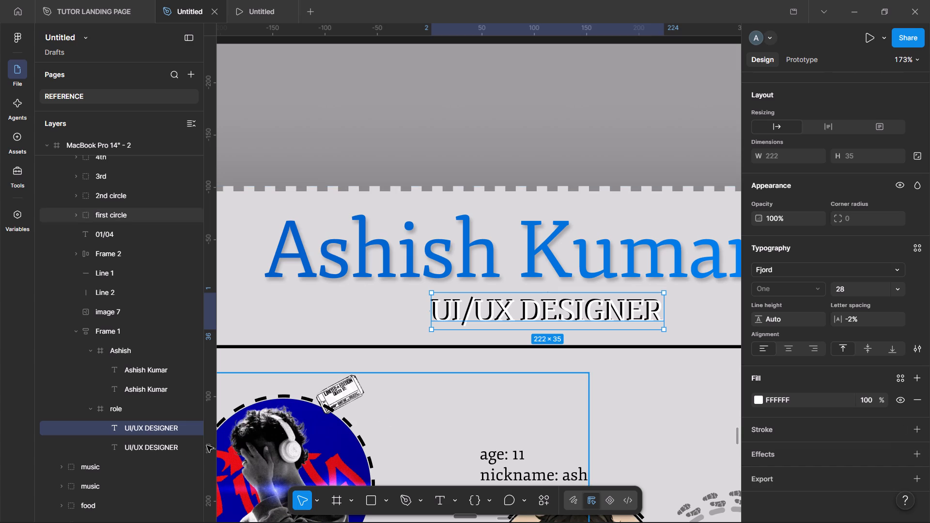
pyautogui.click(131, 450)
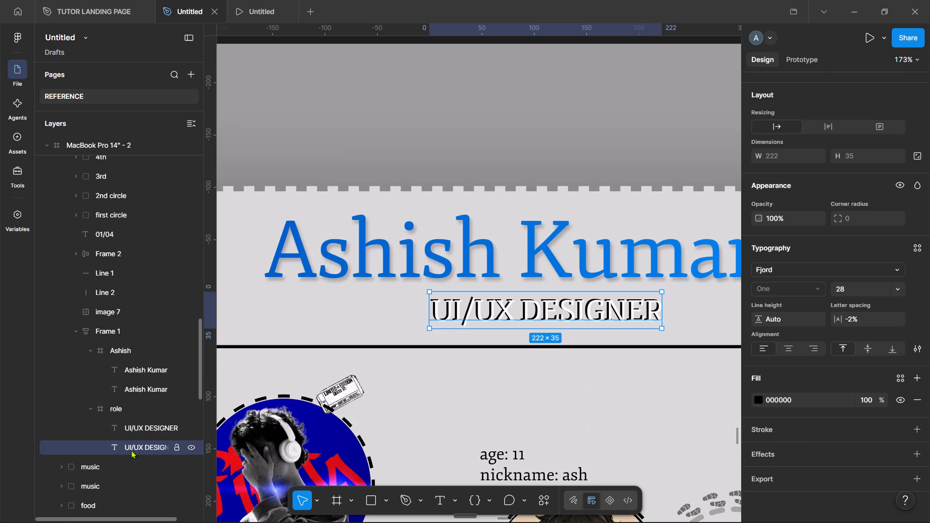
pyautogui.click(126, 434)
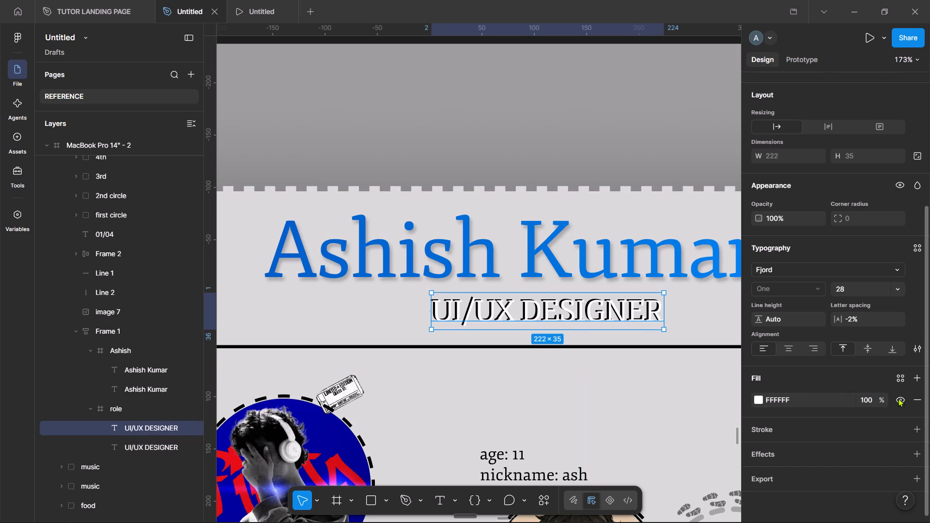
pyautogui.click(898, 398)
pyautogui.click(898, 398)
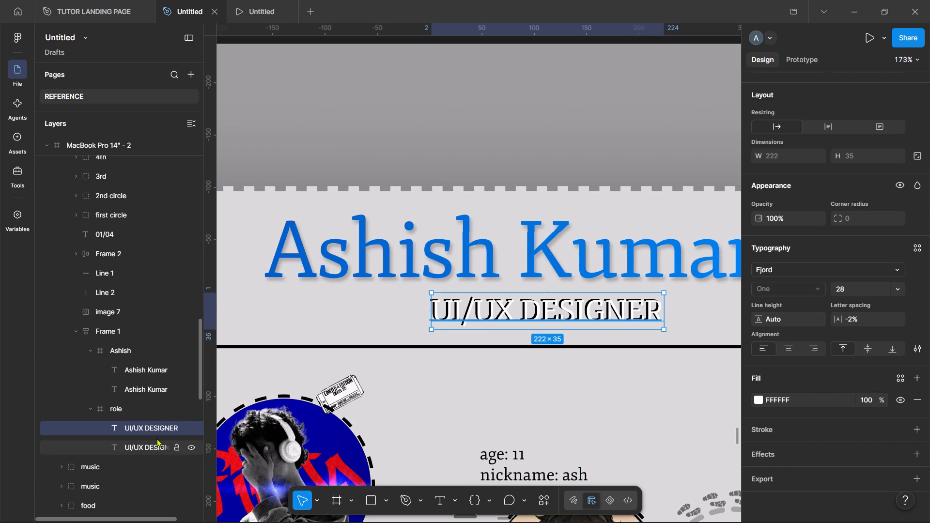
pyautogui.click(156, 438)
pyautogui.click(894, 396)
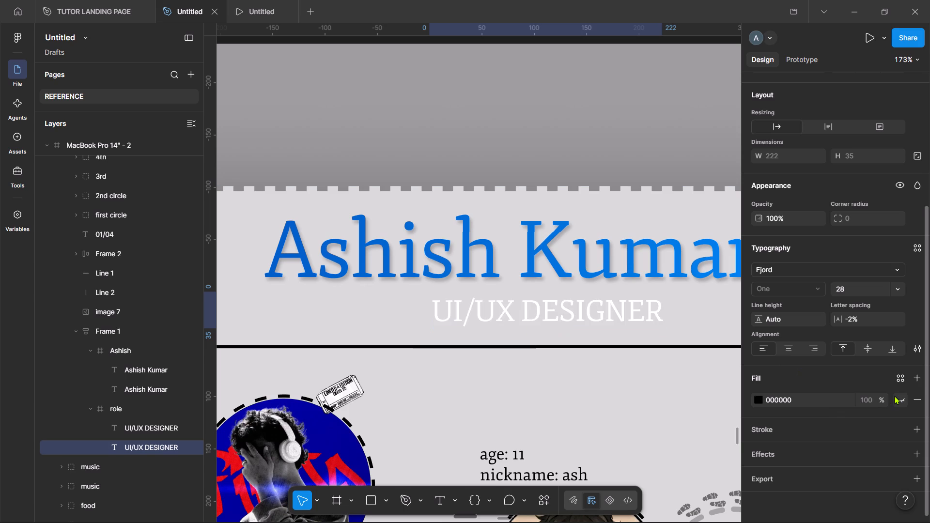
pyautogui.click(894, 396)
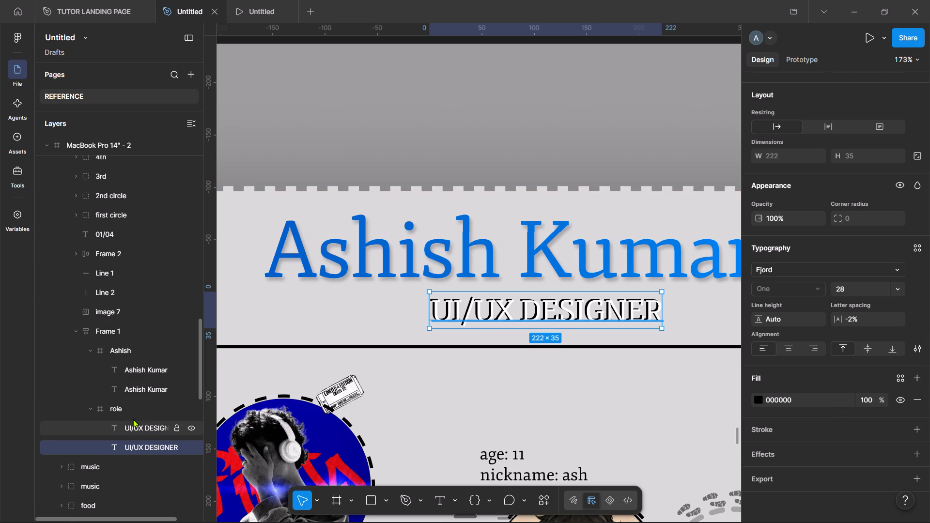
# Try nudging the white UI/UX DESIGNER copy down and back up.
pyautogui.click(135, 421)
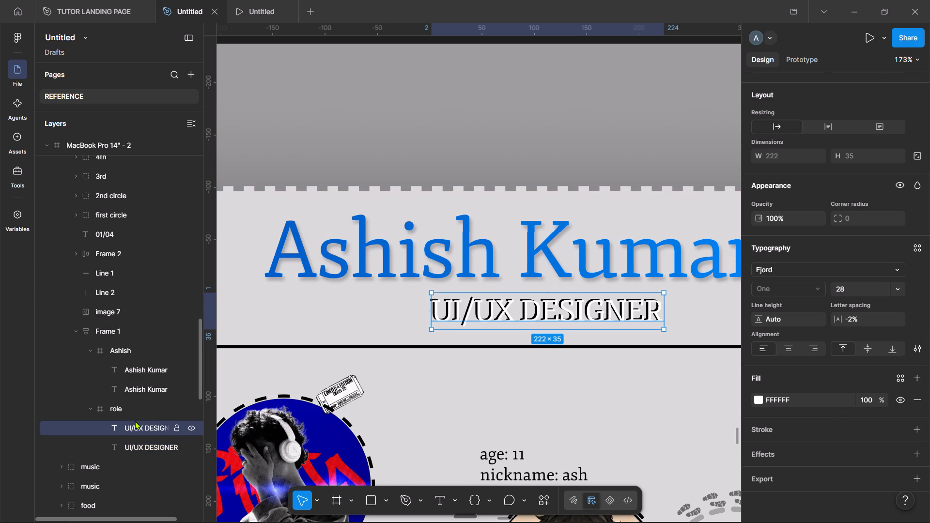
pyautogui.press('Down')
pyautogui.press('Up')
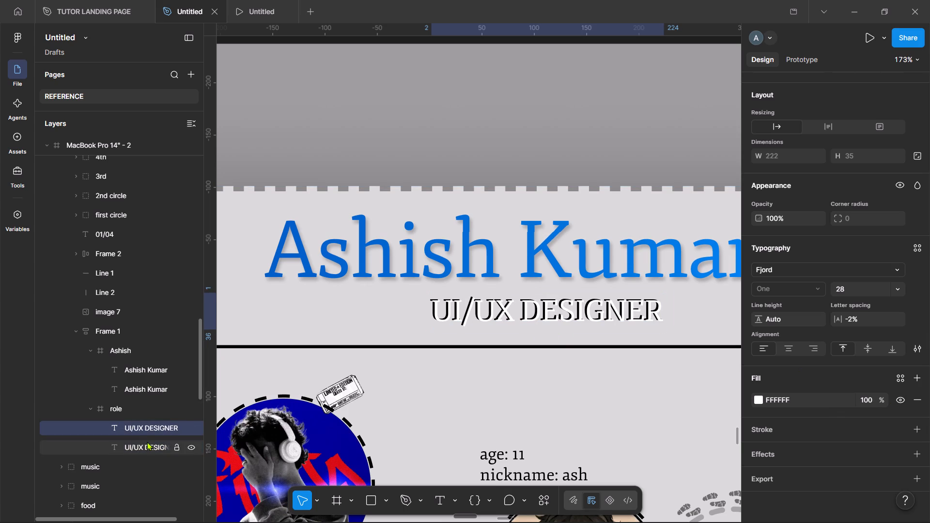
# Nudge the black UI/UX DESIGNER copy within the role frame to X 4, Y 2, just below and right of the white copy.
pyautogui.click(147, 442)
pyautogui.press('Down')
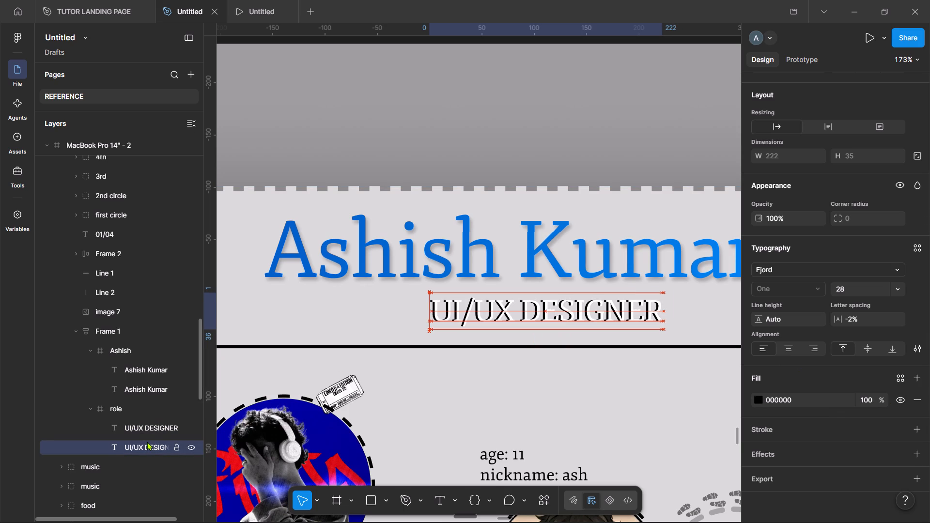
pyautogui.press('Right')
pyautogui.press('Right')
pyautogui.press('Right')
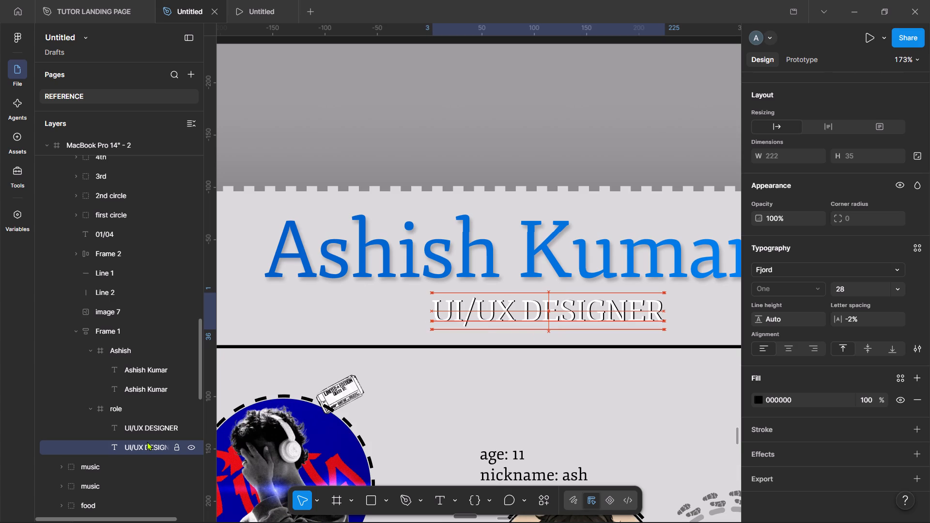
pyautogui.press('Down')
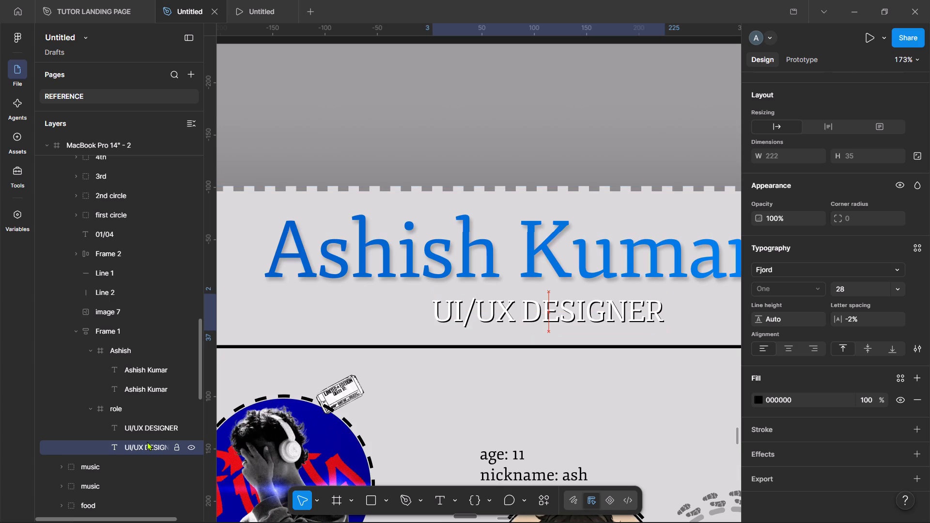
pyautogui.press('Right')
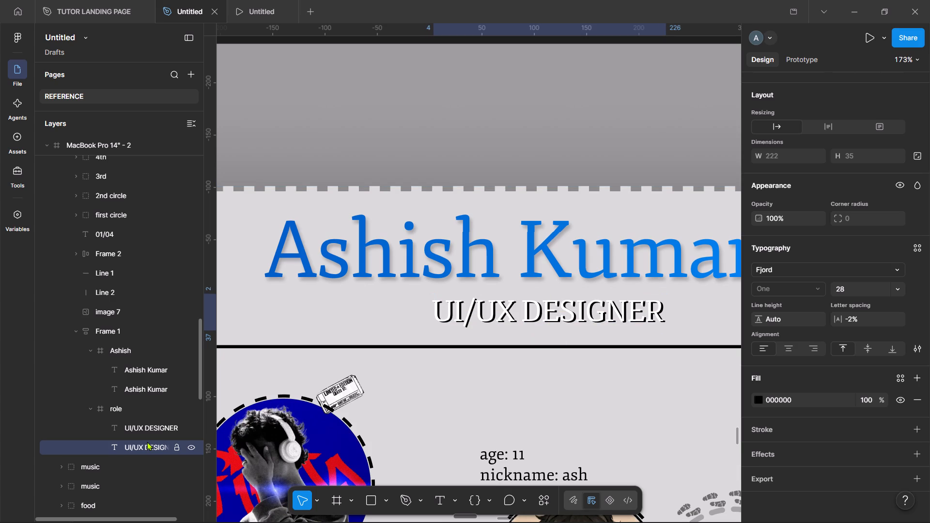
pyautogui.press('Up')
pyautogui.press('Left')
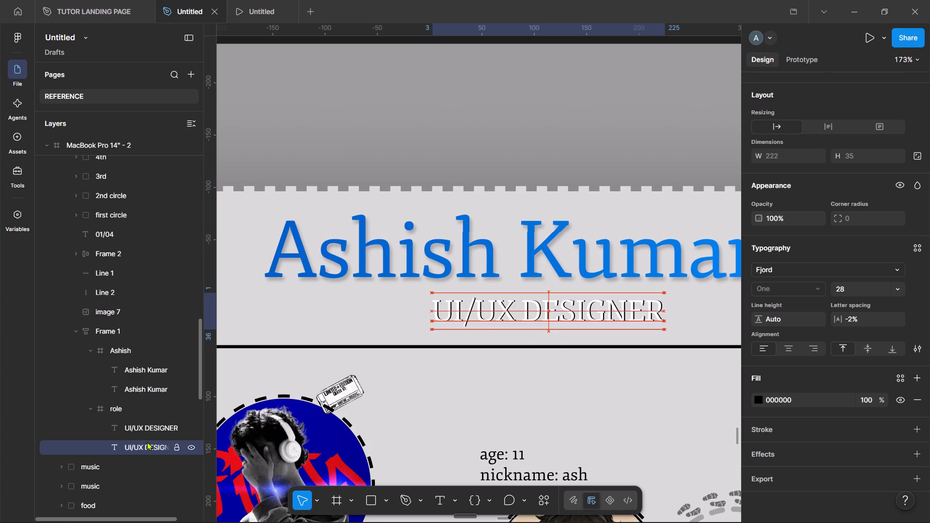
pyautogui.press('Down')
pyautogui.press('Right')
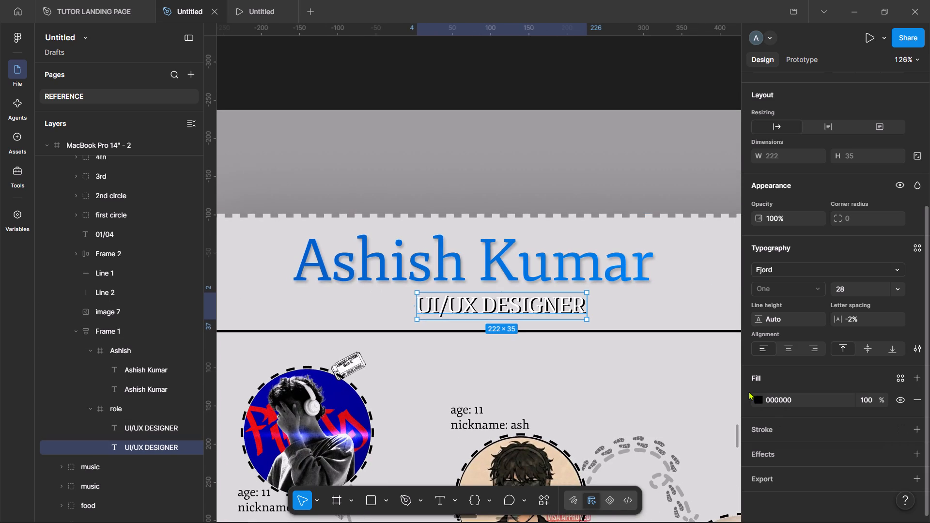
# Recolour the black UI/UX DESIGNER copy to the dark grey 5C4F4F and deselect it.
pyautogui.click(758, 398)
pyautogui.moveTo(620, 346); pyautogui.dragTo(609, 315)
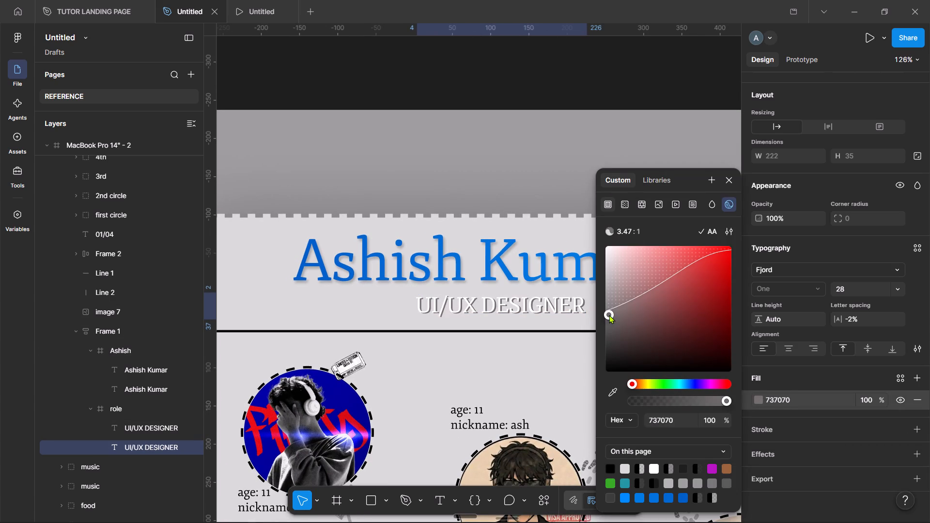
pyautogui.moveTo(609, 315); pyautogui.dragTo(624, 326)
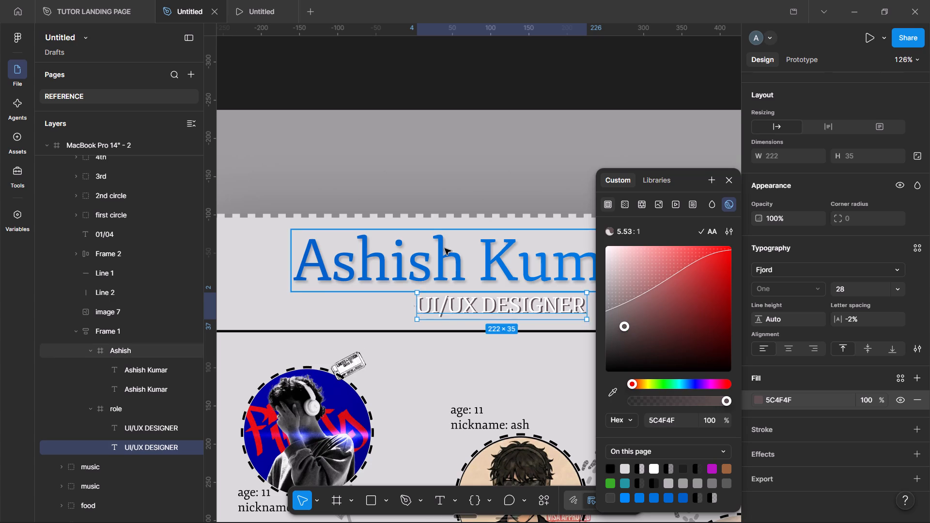
pyautogui.click(346, 153)
# Examine the whole ticket card, from the heading and barcode row to the 01/04 number and the ribbon tabs.
pyautogui.scroll(-2, 346, 153)
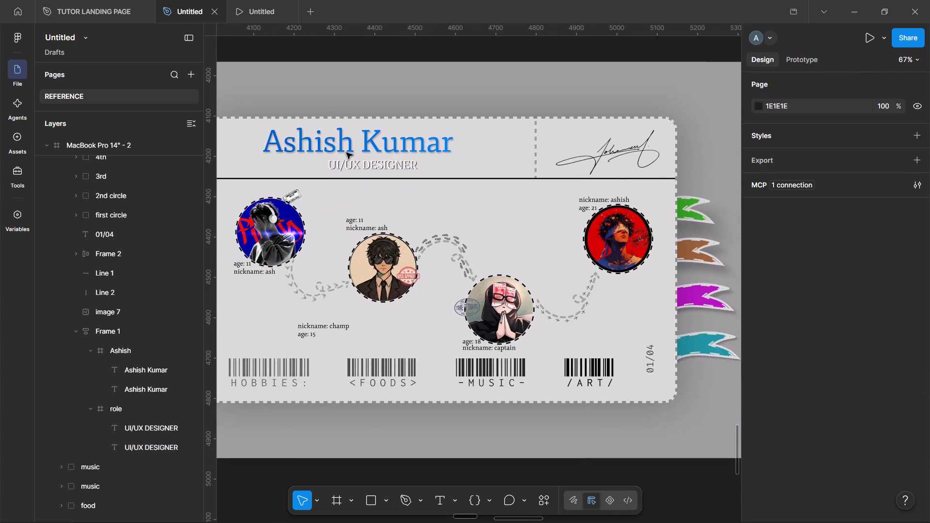
pyautogui.hscroll(-2, 346, 153)
pyautogui.hscroll(2, 346, 153)
pyautogui.hscroll(-1, 346, 153)
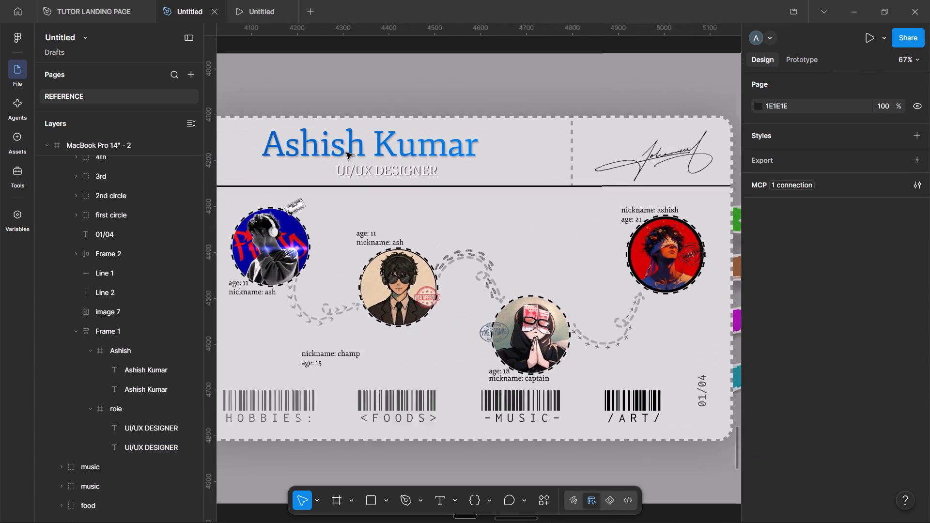
pyautogui.hscroll(-2, 346, 153)
pyautogui.hscroll(2, 346, 153)
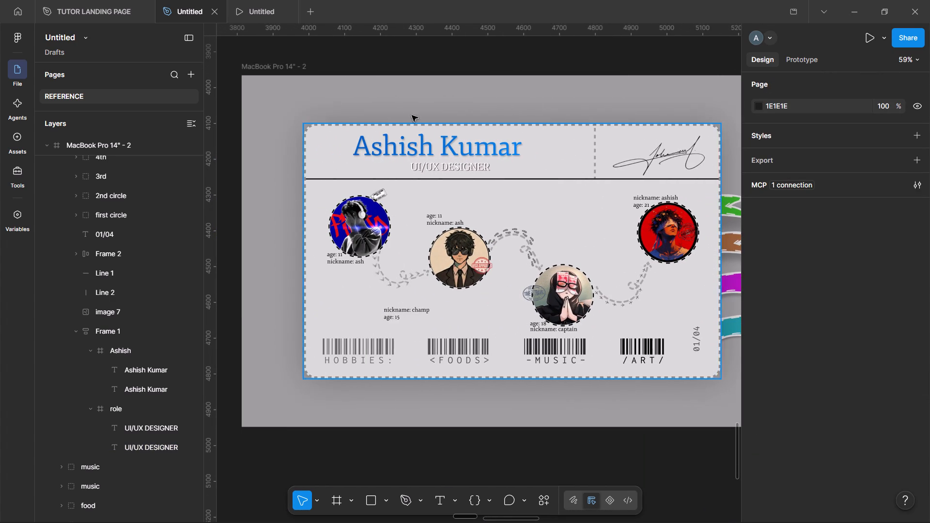
pyautogui.scroll(-1, 521, 186)
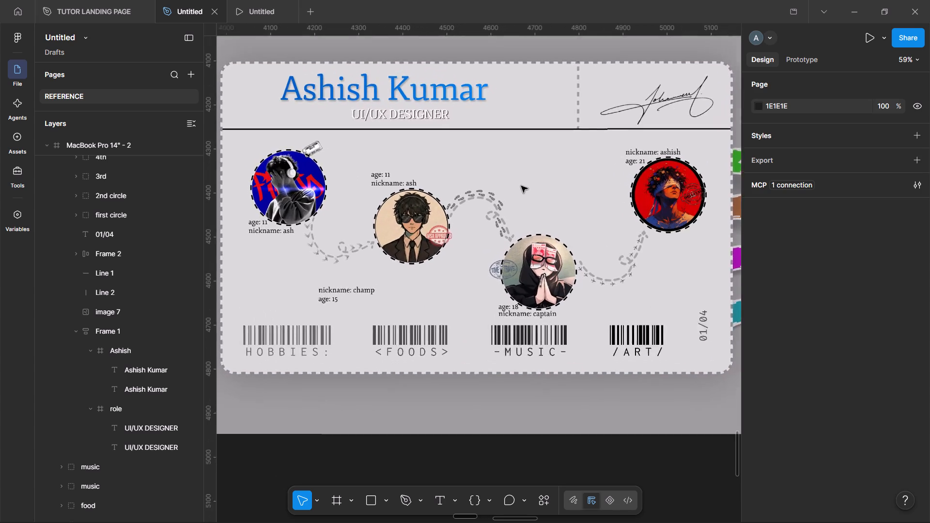
pyautogui.hscroll(-2, 591, 326)
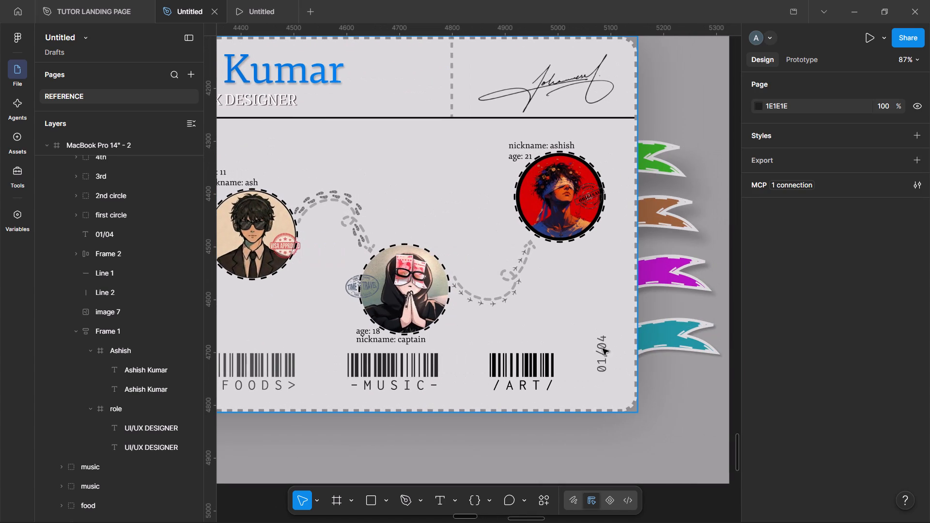
pyautogui.doubleClick(602, 352)
pyautogui.doubleClick(692, 493)
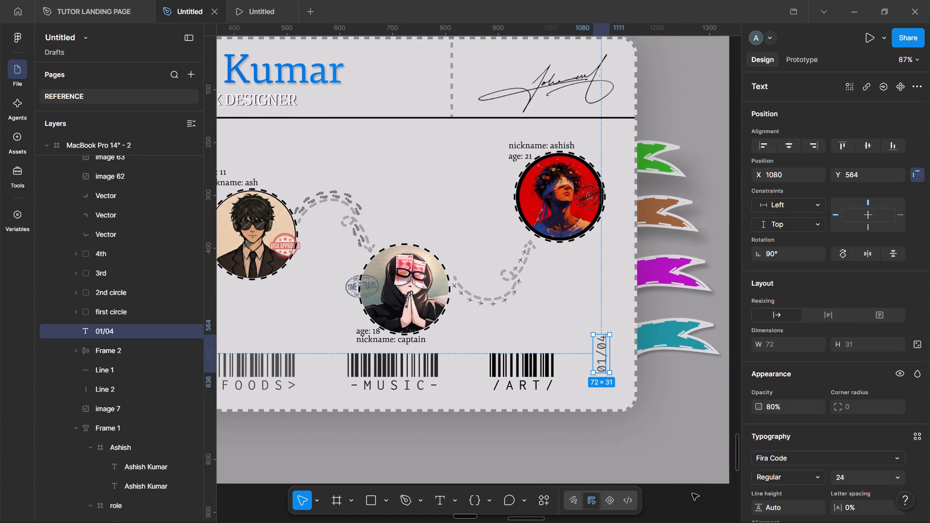
pyautogui.hscroll(3, 582, 272)
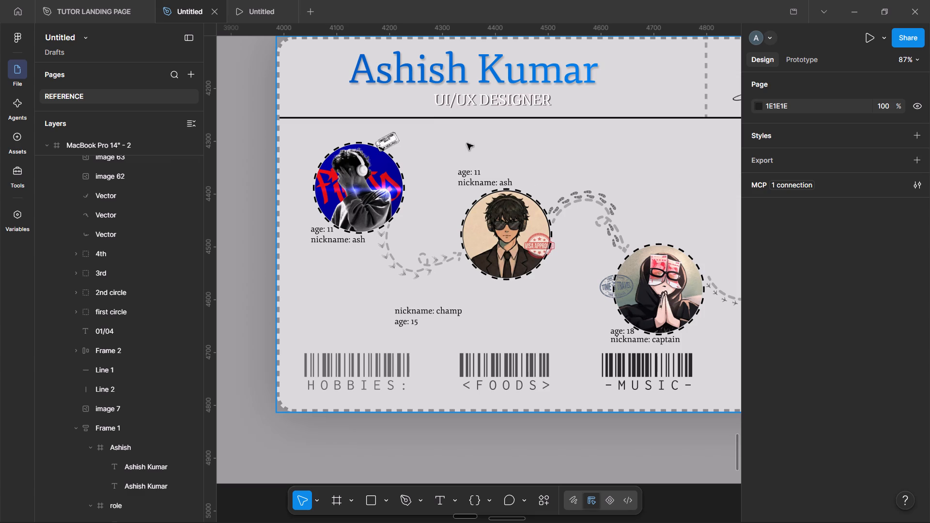
pyautogui.hscroll(-2, 484, 140)
pyautogui.hscroll(-3, 540, 362)
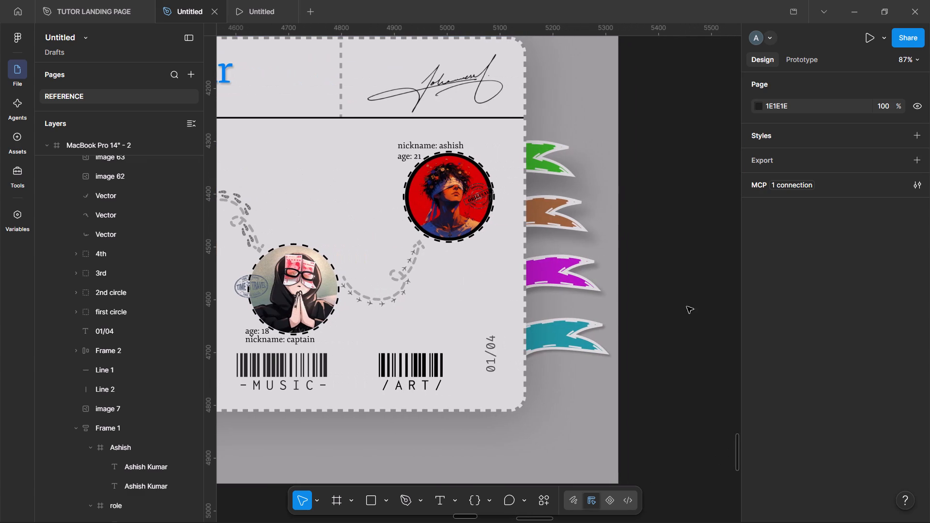
pyautogui.doubleClick(694, 302)
pyautogui.hscroll(3, 694, 302)
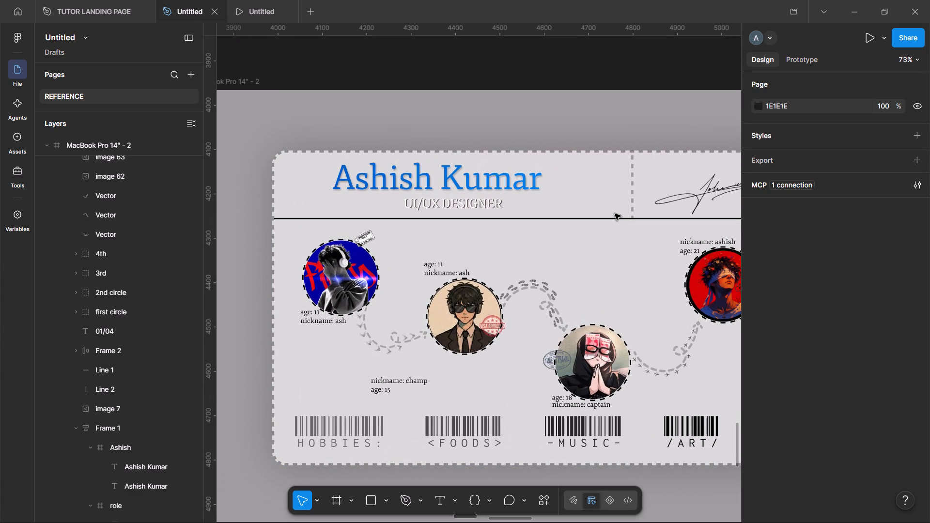
pyautogui.hscroll(-1, 525, 195)
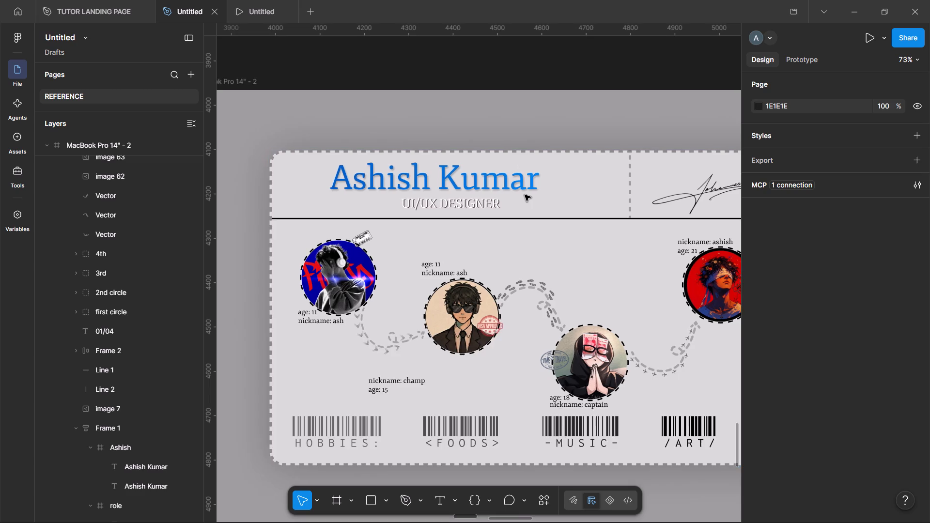
pyautogui.hscroll(-2, 525, 195)
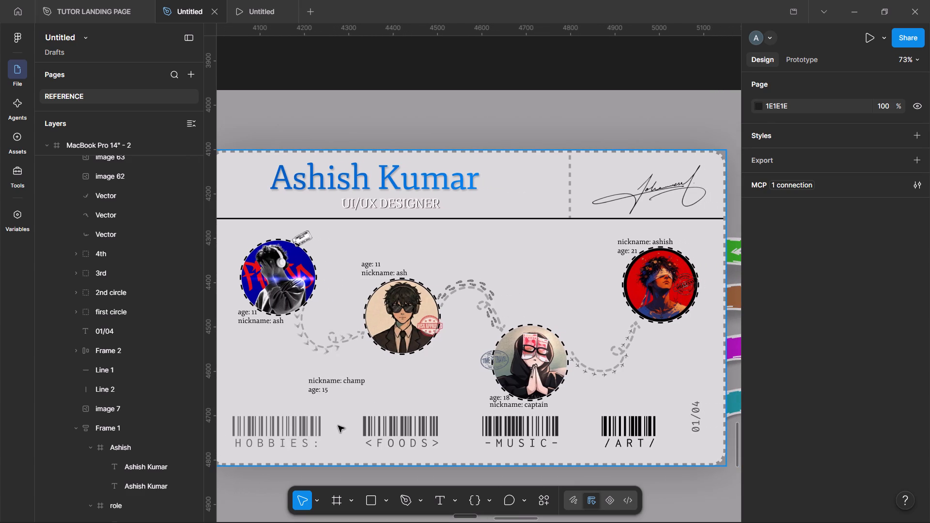
# Set both the layer opacity and the fill opacity of the HOBBIES: barcode text in Frame 2 to 100%.
pyautogui.doubleClick(338, 426)
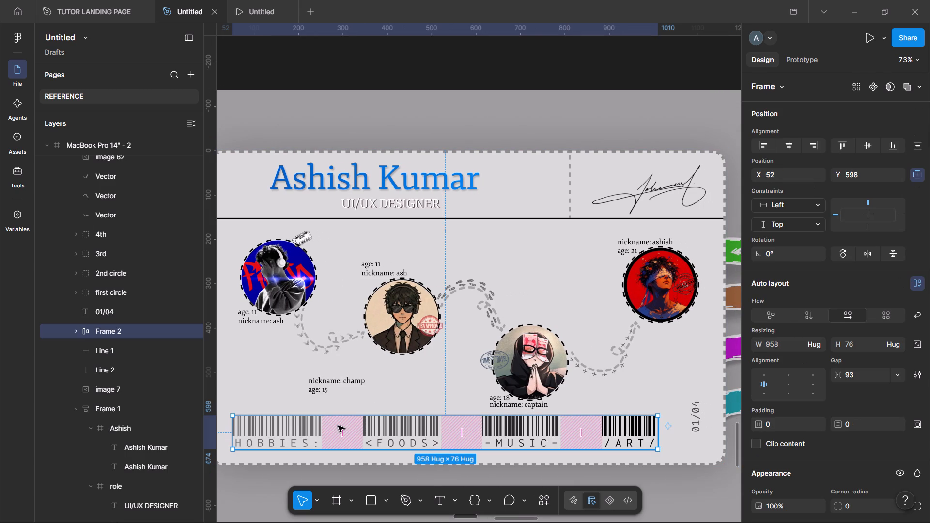
pyautogui.click(75, 330)
pyautogui.click(118, 352)
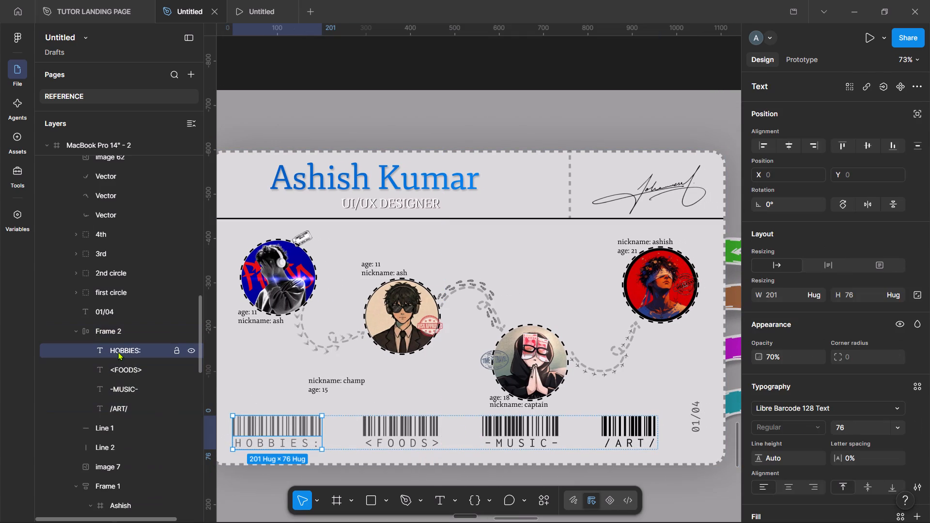
pyautogui.click(855, 425)
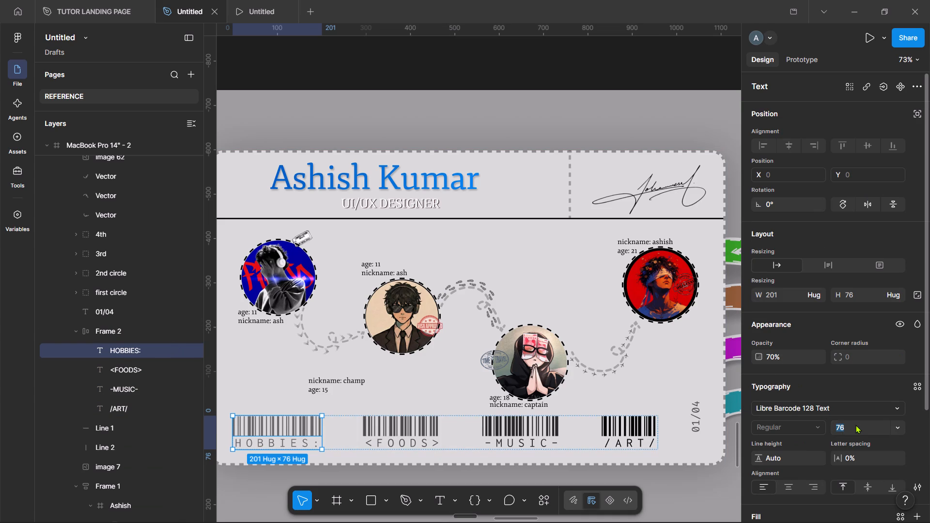
pyautogui.click(780, 359)
pyautogui.press('End')
pyautogui.press('Insert')
pyautogui.press('Insert')
pyautogui.moveTo(759, 358); pyautogui.dragTo(686, 270)
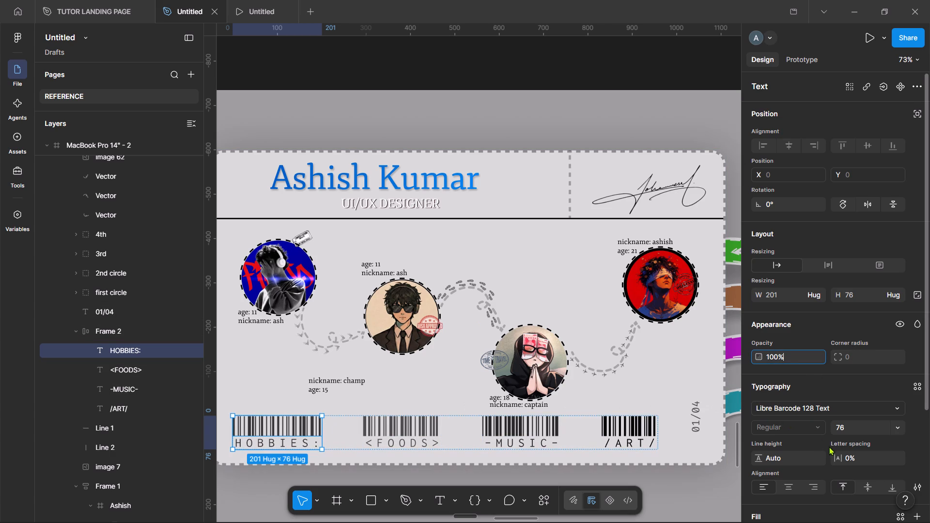
pyautogui.scroll(-3, 833, 456)
pyautogui.moveTo(880, 402); pyautogui.dragTo(554, 264)
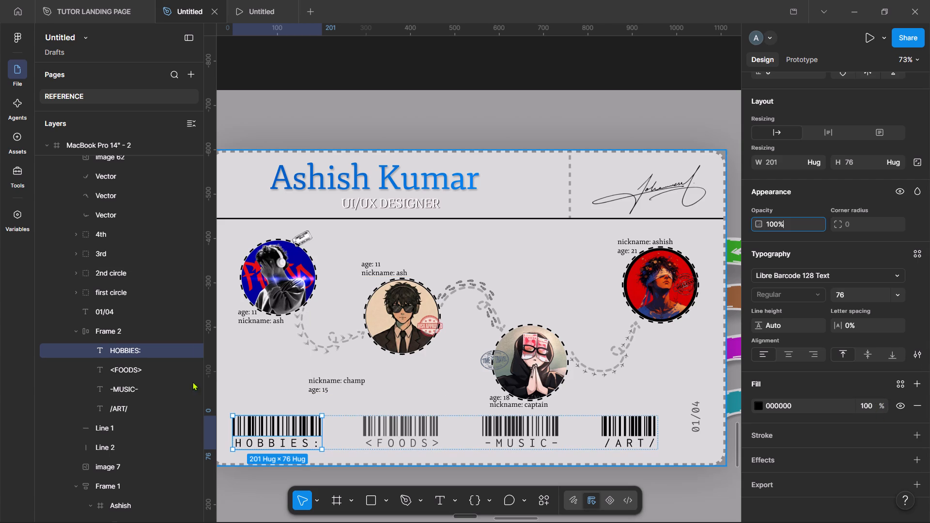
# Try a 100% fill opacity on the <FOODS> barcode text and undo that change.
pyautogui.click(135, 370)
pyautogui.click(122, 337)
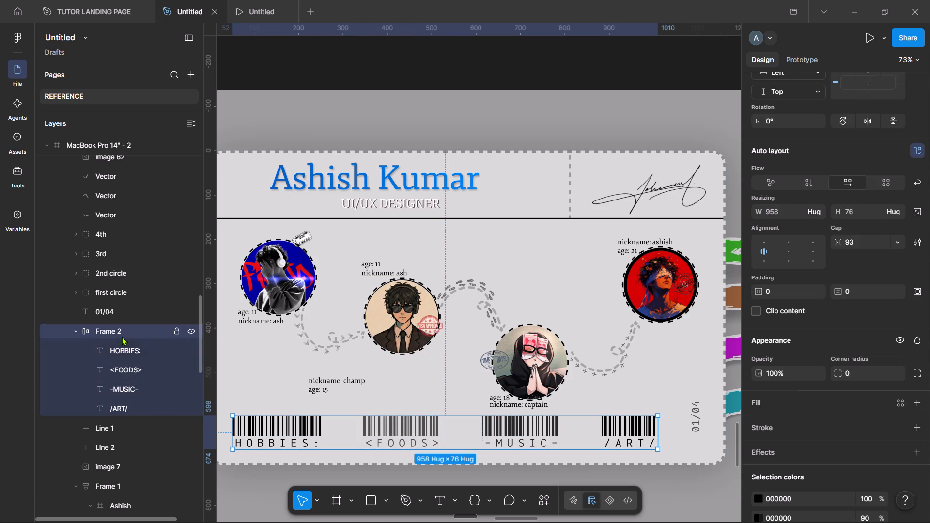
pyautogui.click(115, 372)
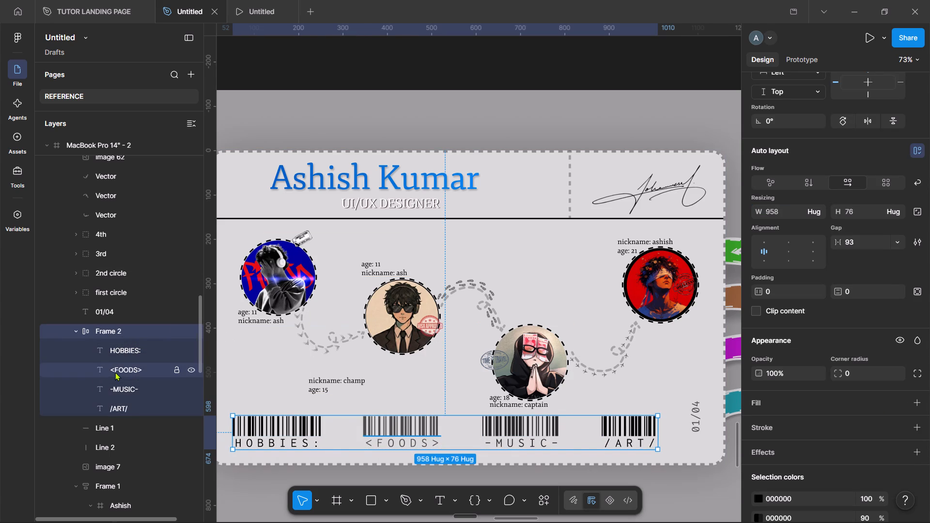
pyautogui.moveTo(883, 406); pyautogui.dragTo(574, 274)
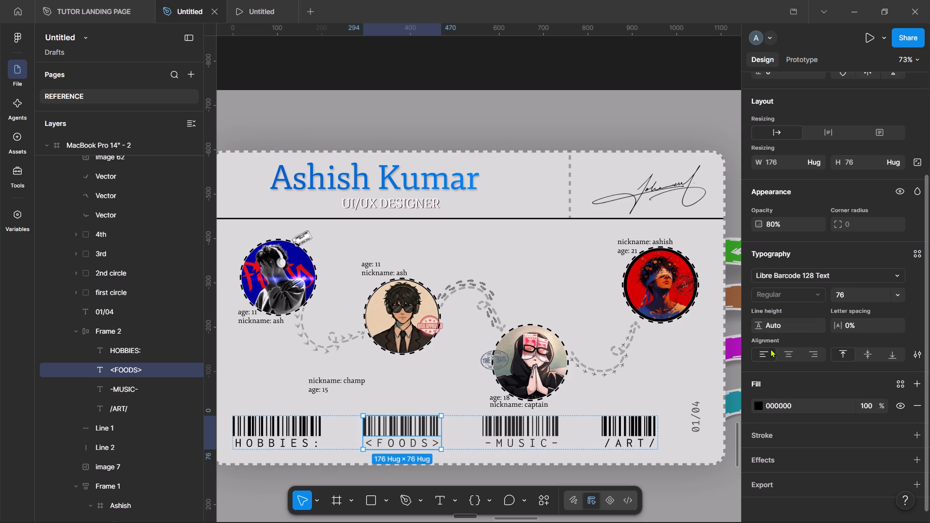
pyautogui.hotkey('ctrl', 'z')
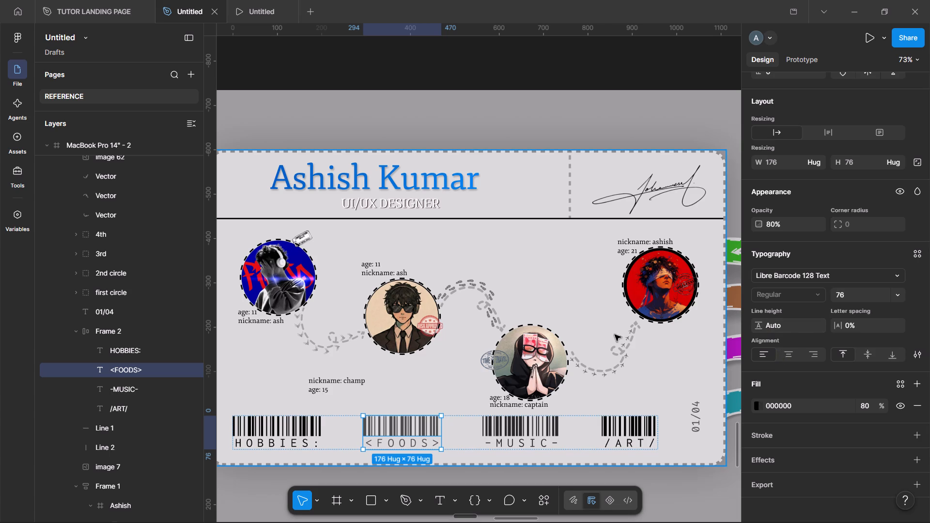
# Check the layer opacity and fill opacity of the -MUSIC- and /ART/ barcode texts.
pyautogui.click(521, 427)
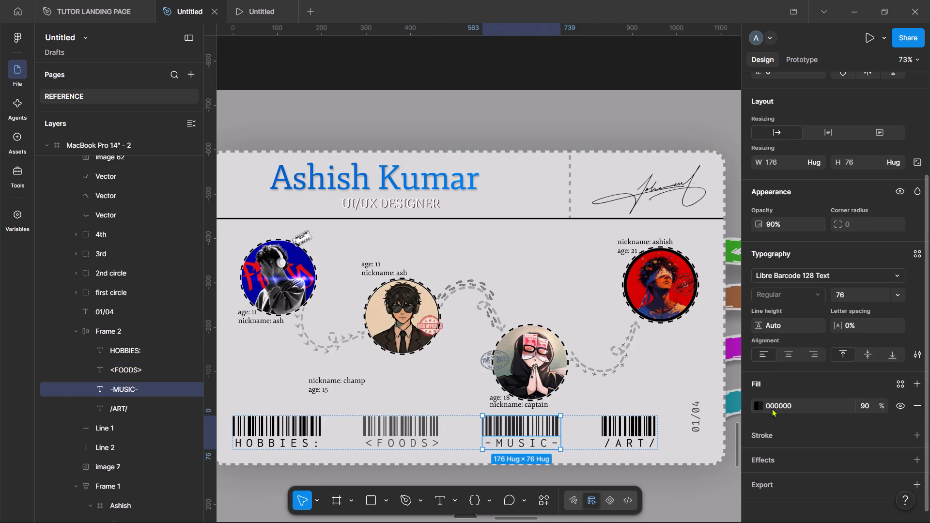
pyautogui.click(596, 432)
pyautogui.click(626, 432)
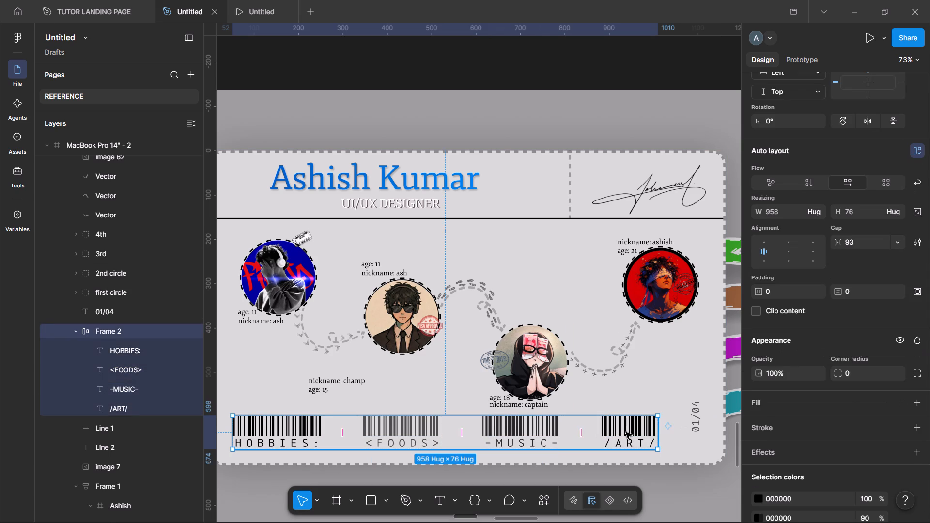
pyautogui.click(491, 431)
pyautogui.click(611, 433)
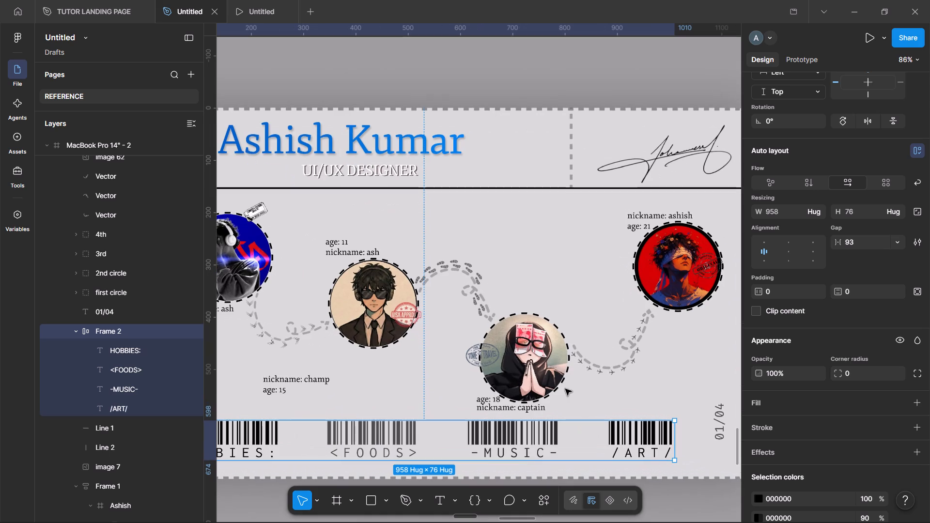
pyautogui.doubleClick(611, 428)
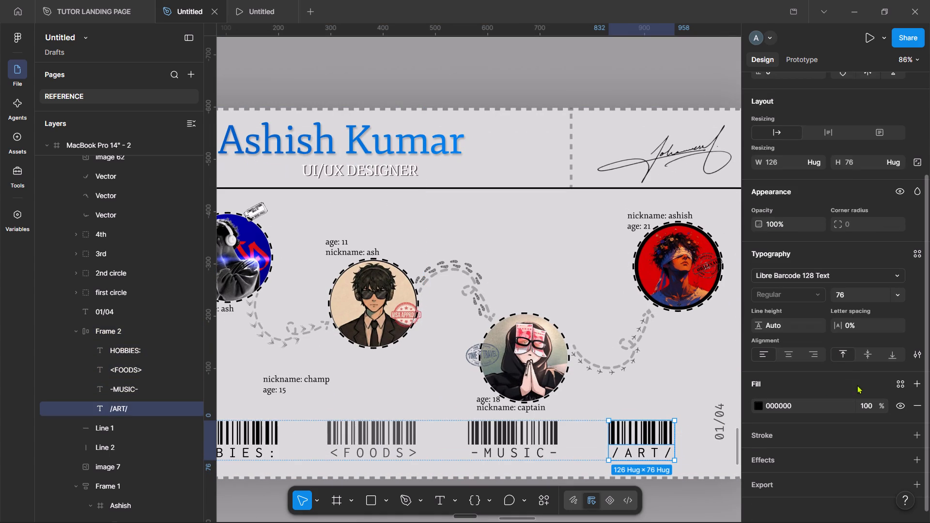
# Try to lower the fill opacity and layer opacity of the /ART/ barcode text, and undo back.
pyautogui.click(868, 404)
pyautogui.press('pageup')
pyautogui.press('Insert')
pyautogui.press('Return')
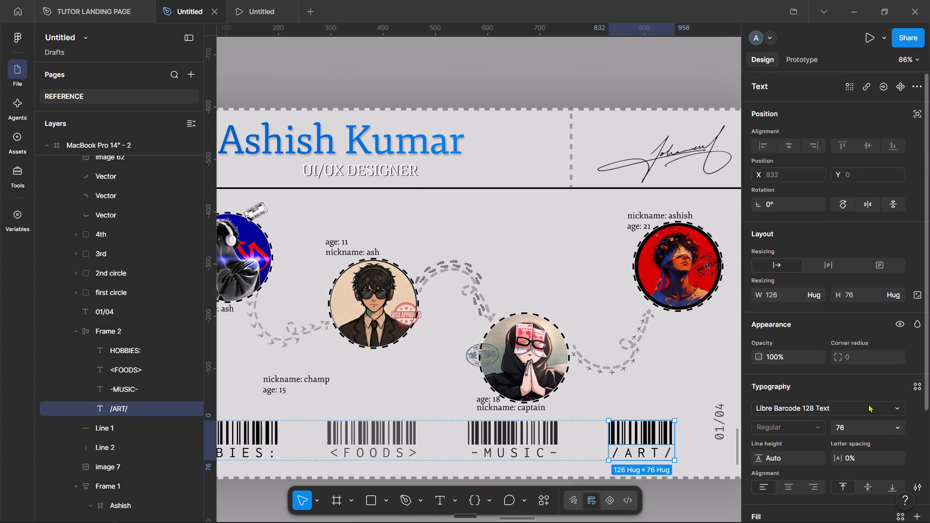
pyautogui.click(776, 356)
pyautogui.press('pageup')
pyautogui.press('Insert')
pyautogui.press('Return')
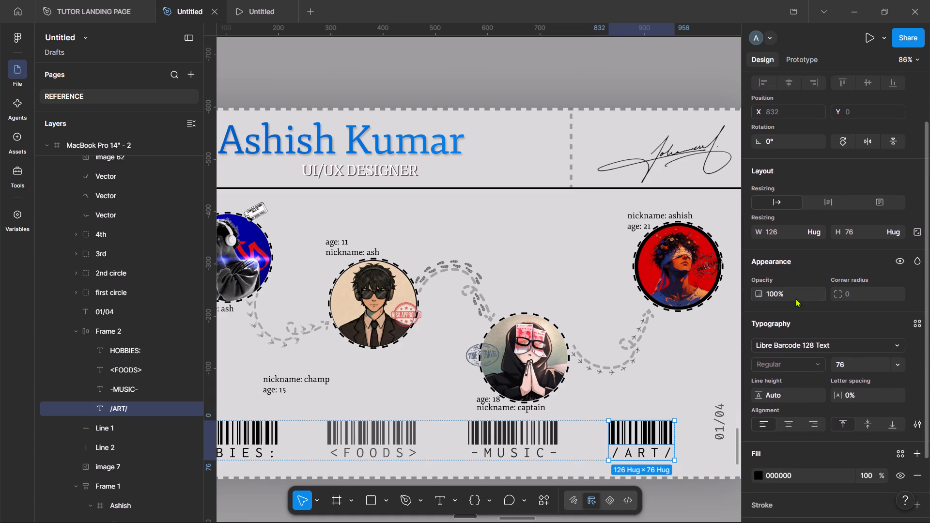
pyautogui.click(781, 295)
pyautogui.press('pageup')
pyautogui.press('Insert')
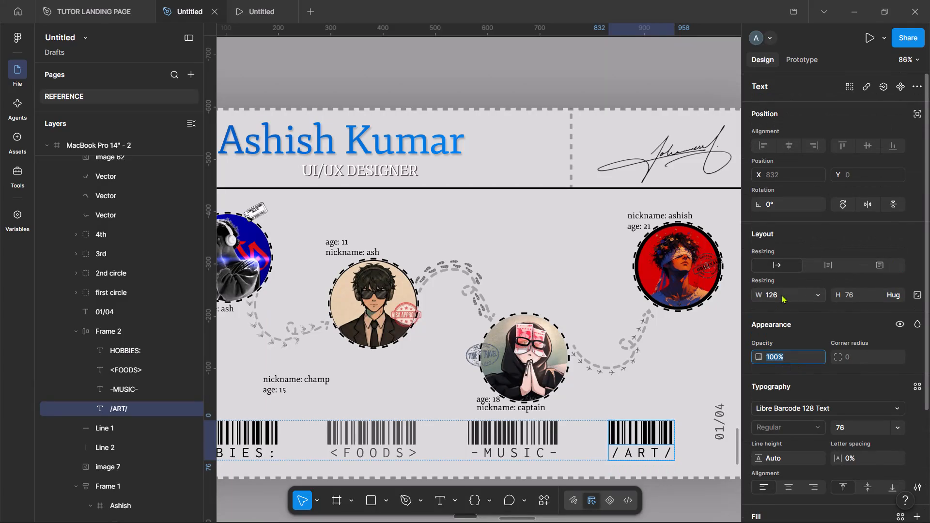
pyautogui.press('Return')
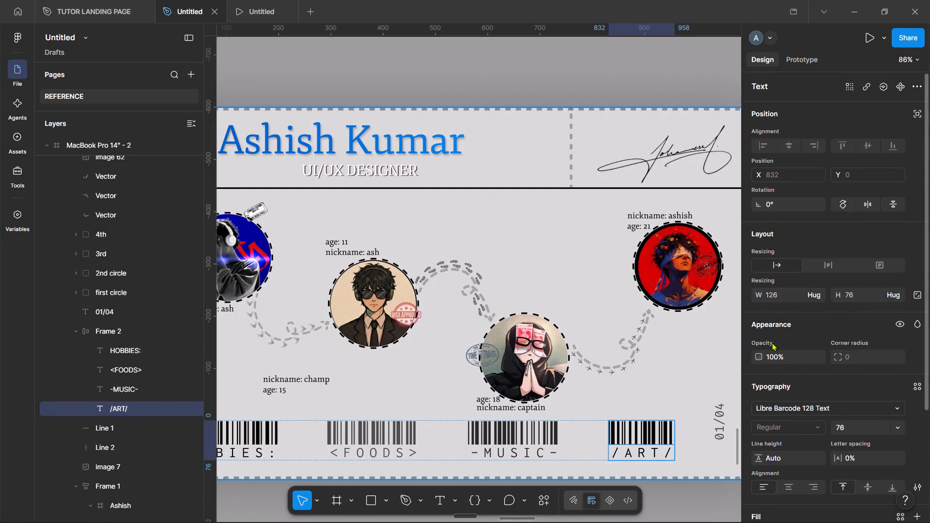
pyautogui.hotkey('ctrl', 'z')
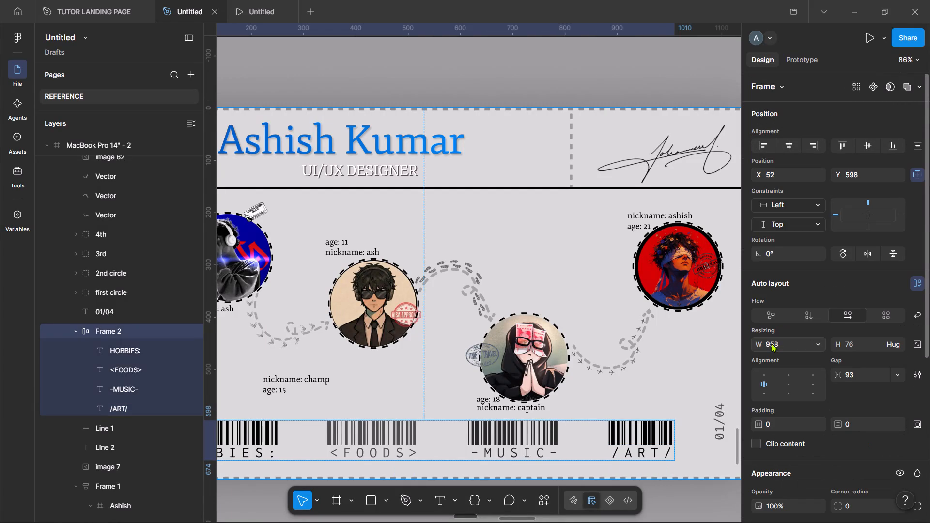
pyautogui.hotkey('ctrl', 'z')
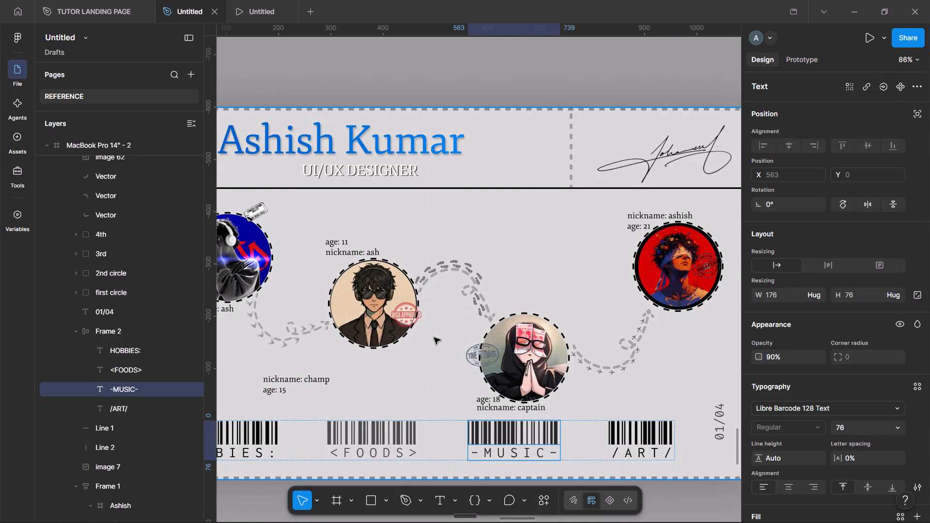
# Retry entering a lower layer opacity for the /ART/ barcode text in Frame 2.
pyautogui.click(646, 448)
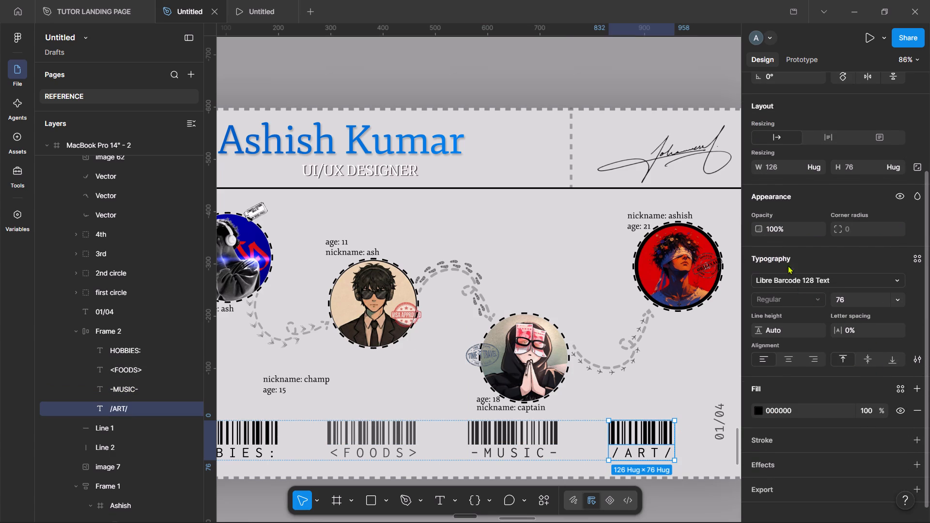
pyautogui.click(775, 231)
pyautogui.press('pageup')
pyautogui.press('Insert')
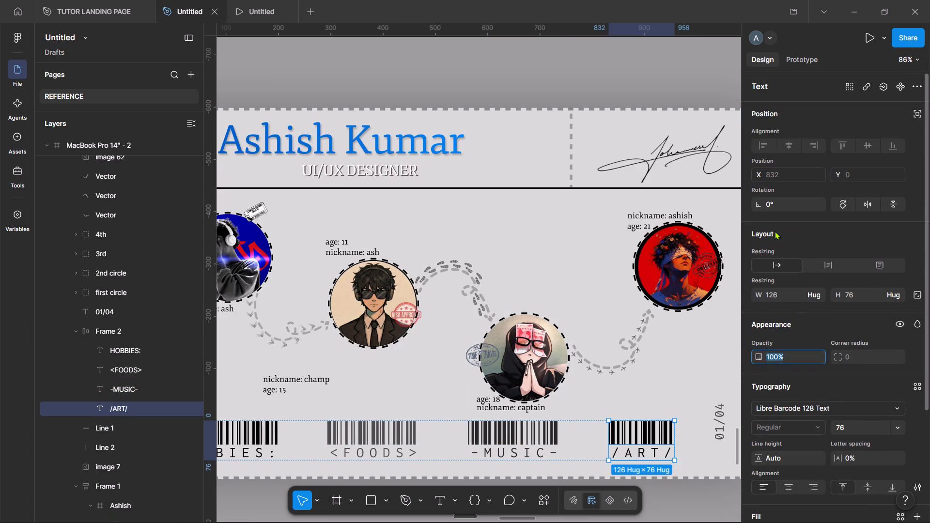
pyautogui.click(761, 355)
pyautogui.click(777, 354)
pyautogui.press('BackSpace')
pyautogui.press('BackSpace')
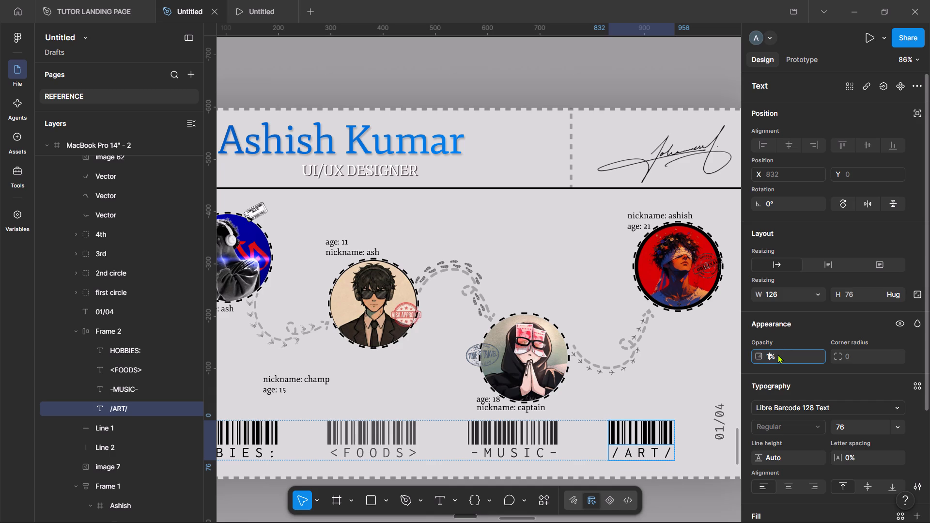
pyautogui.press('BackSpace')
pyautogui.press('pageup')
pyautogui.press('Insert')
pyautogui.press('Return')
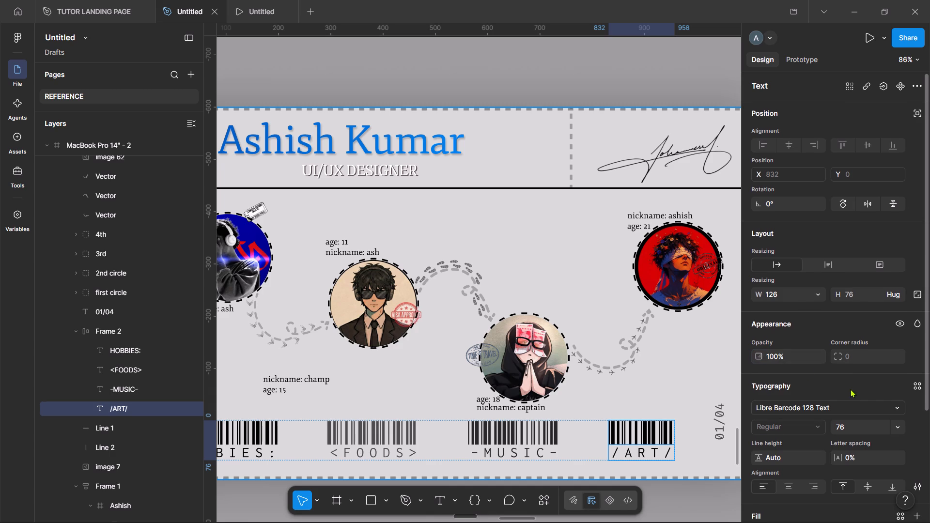
# Set both the layer opacity and the fill opacity of the /ART/ barcode text to 90%.
pyautogui.moveTo(759, 356); pyautogui.dragTo(749, 356)
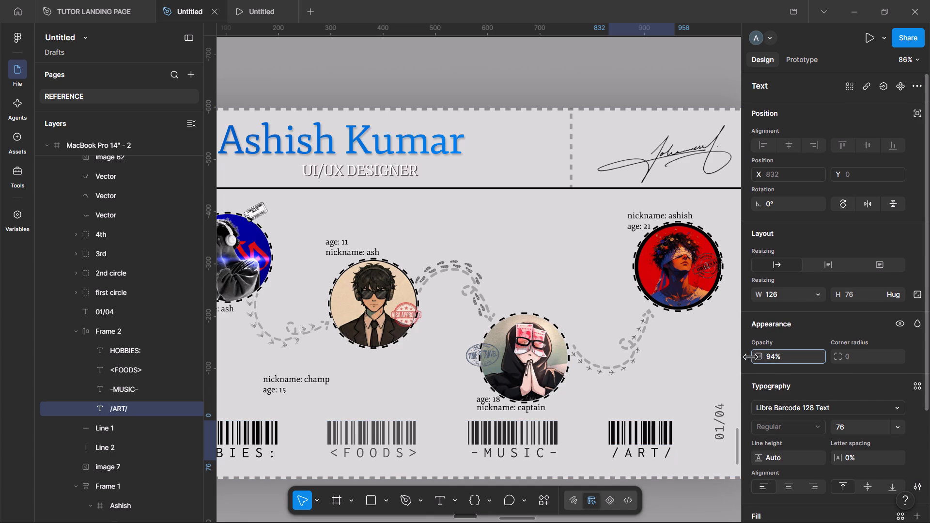
pyautogui.moveTo(749, 356); pyautogui.dragTo(745, 358)
pyautogui.moveTo(745, 358); pyautogui.dragTo(744, 358)
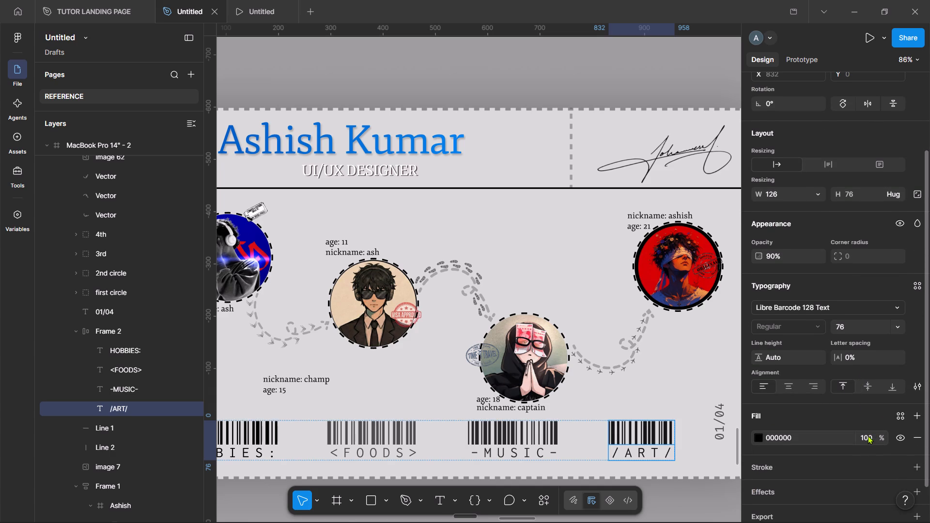
pyautogui.moveTo(883, 439); pyautogui.dragTo(455, 274)
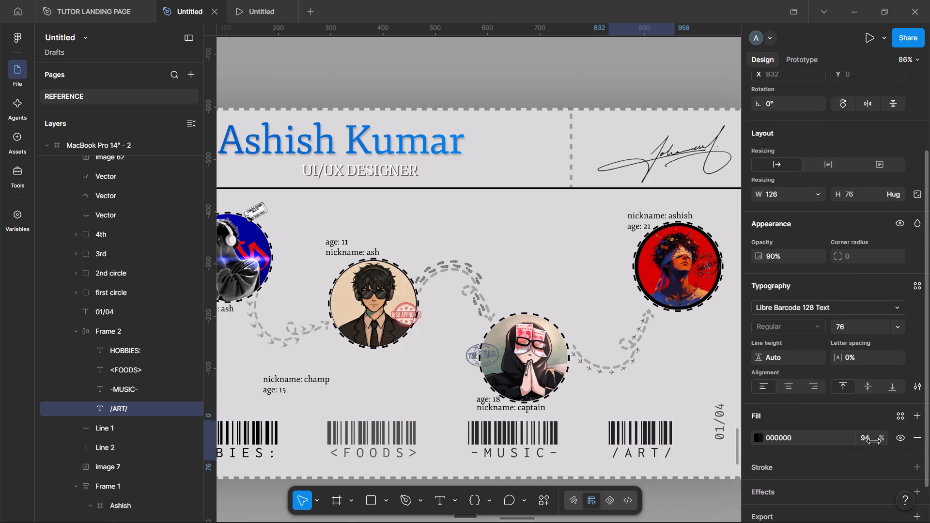
pyautogui.moveTo(455, 274); pyautogui.dragTo(450, 275)
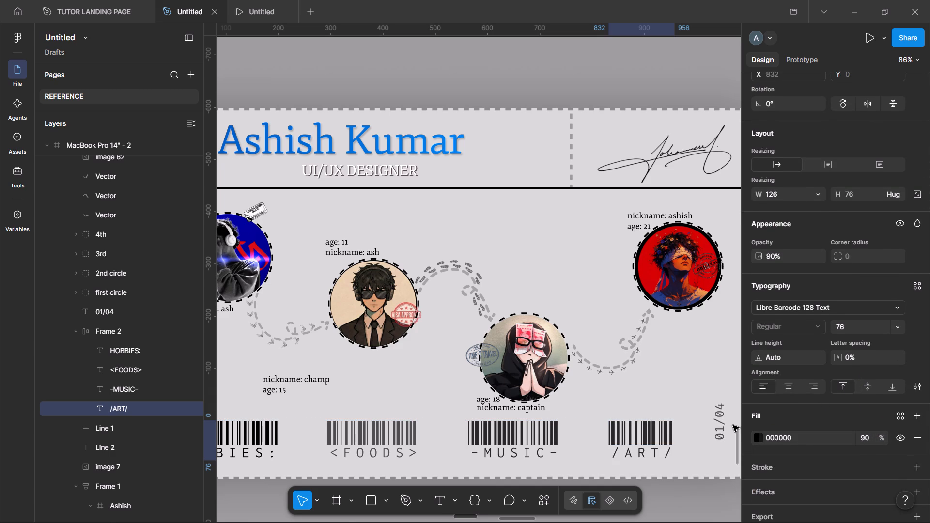
# Set both the fill opacity and the layer opacity of the -MUSIC- barcode text to 80%.
pyautogui.click(518, 446)
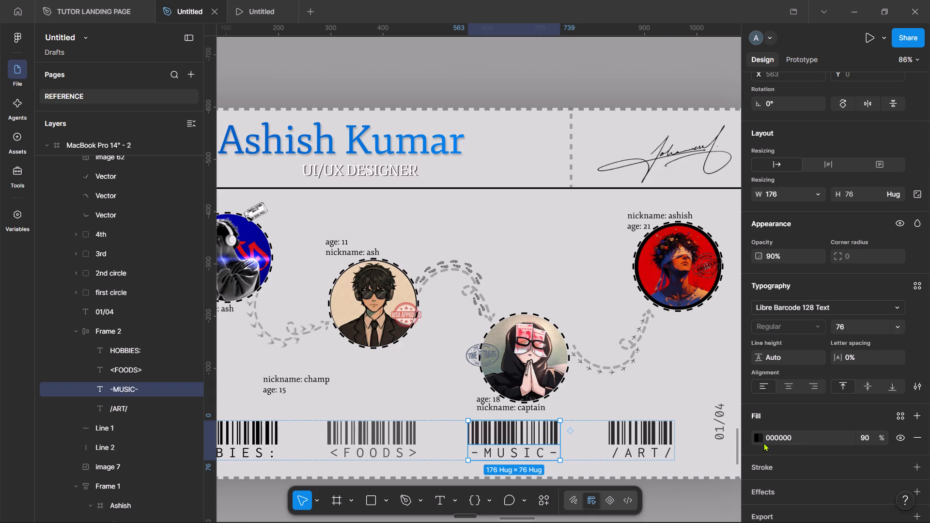
pyautogui.moveTo(883, 439); pyautogui.dragTo(451, 278)
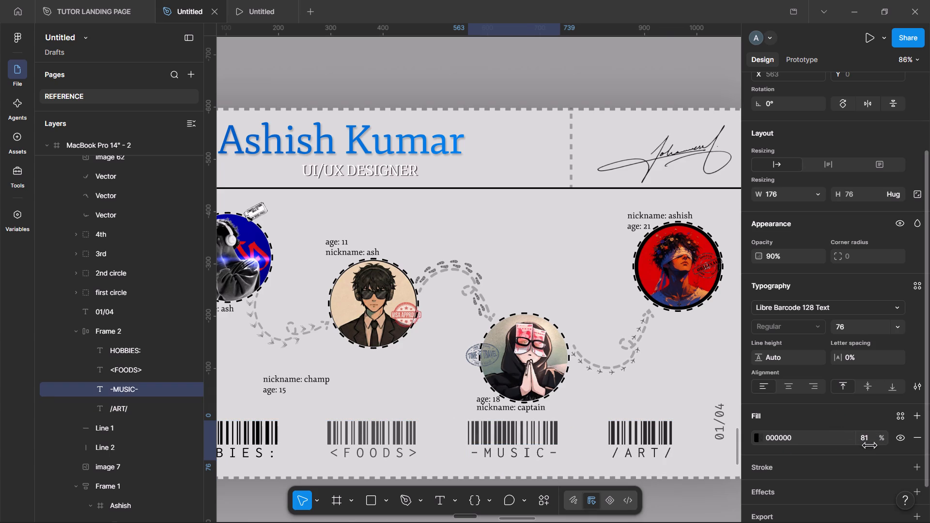
pyautogui.moveTo(451, 278); pyautogui.dragTo(450, 279)
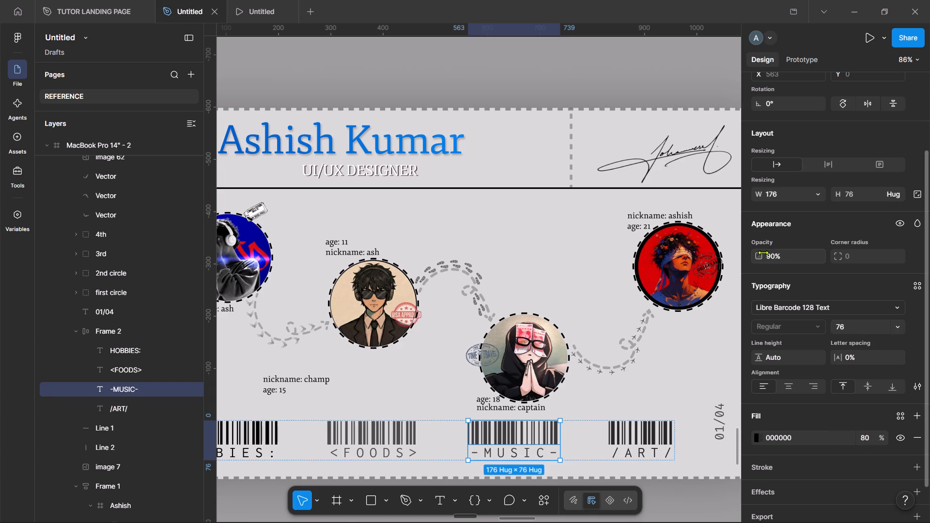
pyautogui.moveTo(763, 252); pyautogui.dragTo(749, 257)
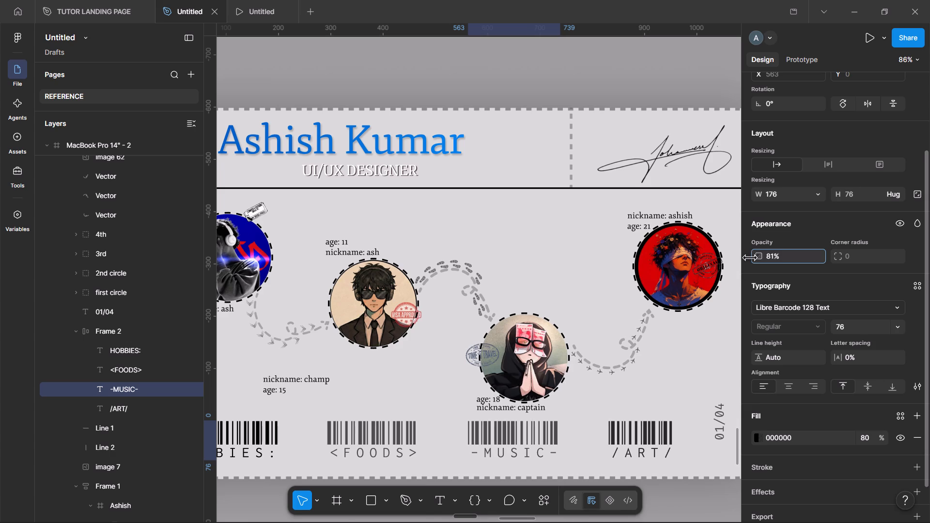
pyautogui.moveTo(749, 257); pyautogui.dragTo(748, 258)
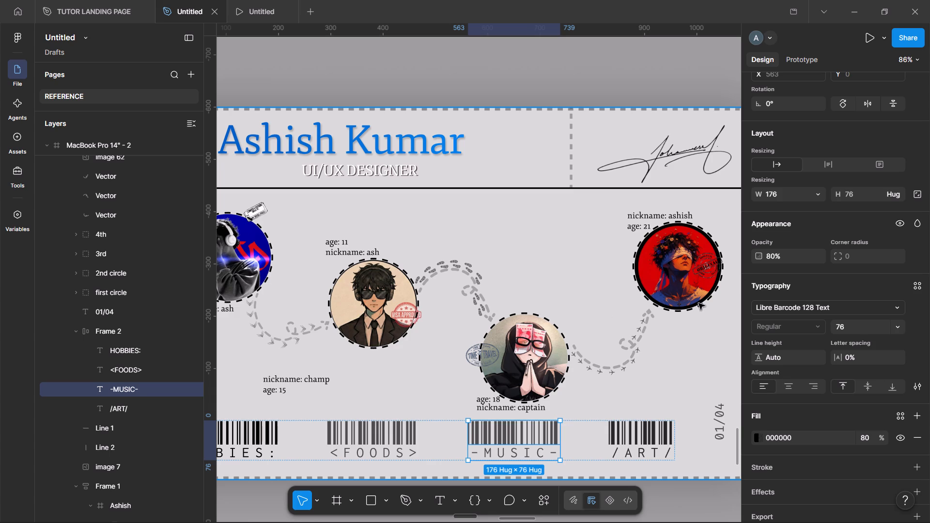
# Set both the layer opacity and the fill opacity of the <FOODS> barcode text to 70%.
pyautogui.scroll(-1, 560, 378)
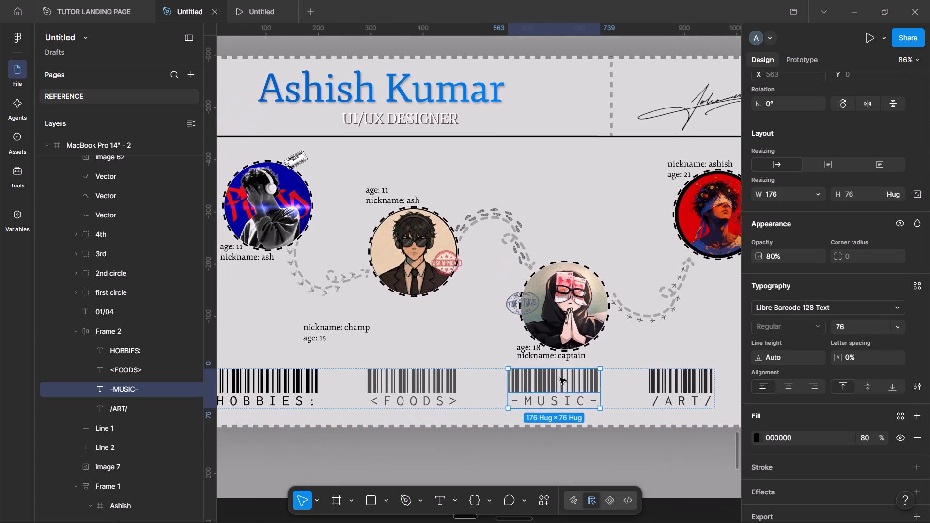
pyautogui.scroll(-1, 560, 378)
pyautogui.click(463, 366)
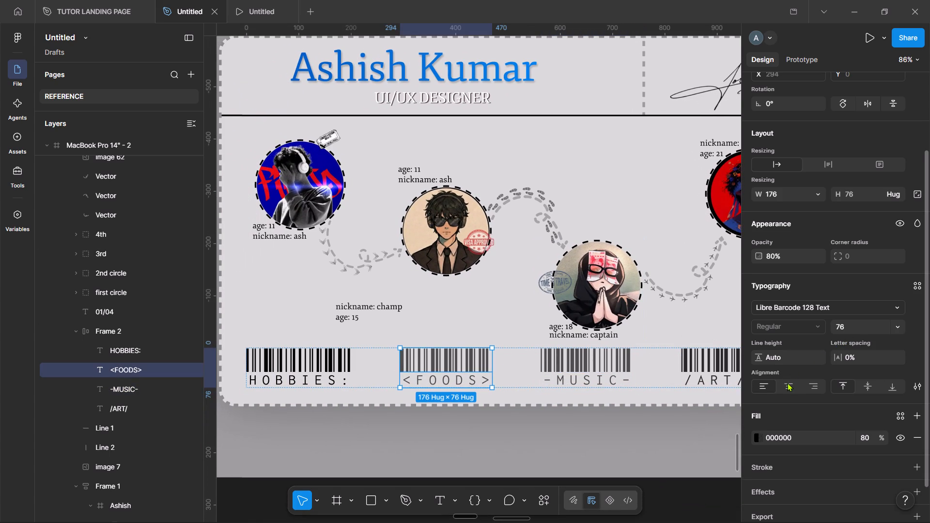
pyautogui.click(849, 352)
pyautogui.click(774, 256)
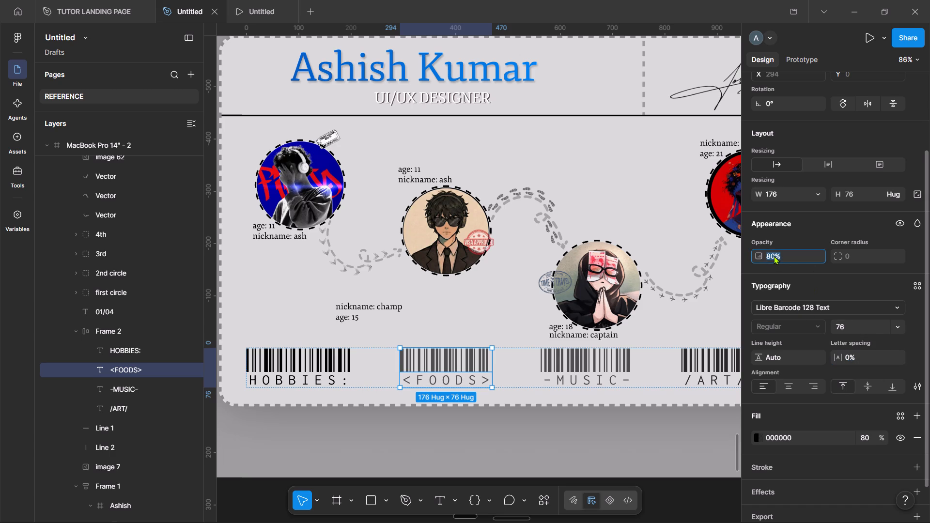
pyautogui.press('Home')
pyautogui.moveTo(759, 256); pyautogui.dragTo(752, 257)
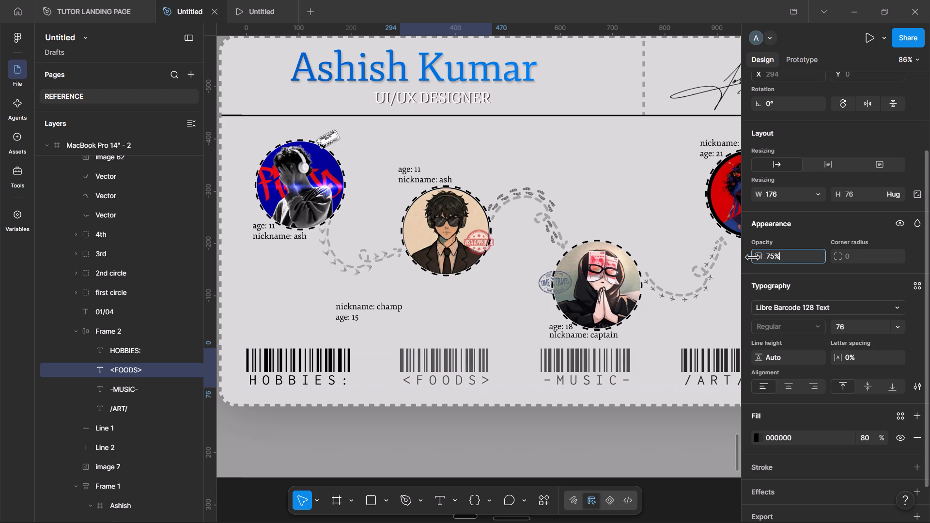
pyautogui.moveTo(752, 257); pyautogui.dragTo(745, 260)
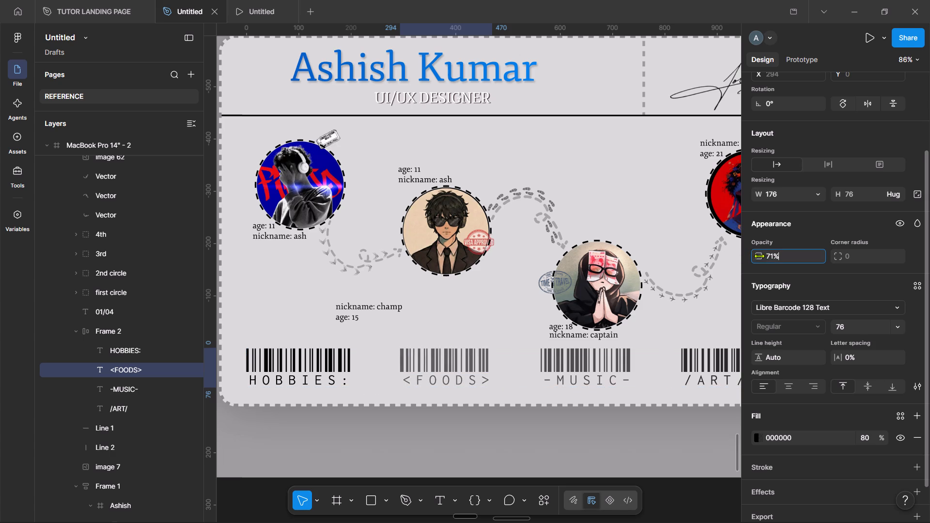
pyautogui.click(759, 256)
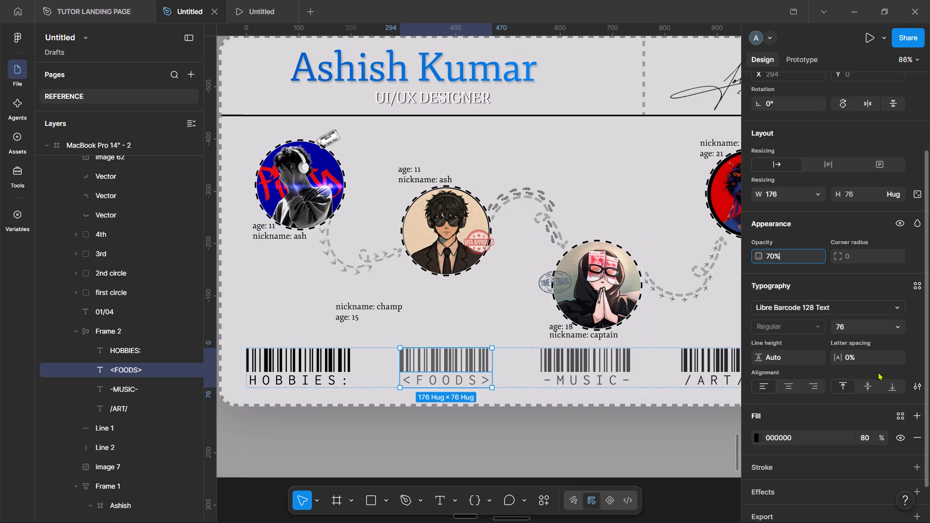
pyautogui.moveTo(882, 440); pyautogui.dragTo(450, 272)
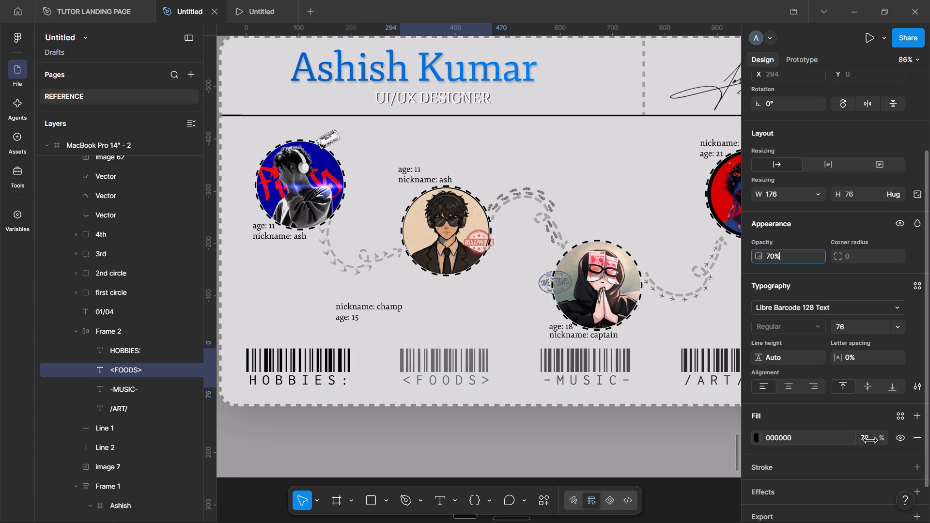
pyautogui.moveTo(450, 272); pyautogui.dragTo(449, 272)
# Check the opacity settings of the /ART/ and HOBBIES: barcode texts and open the font list for HOBBIES:.
pyautogui.click(588, 373)
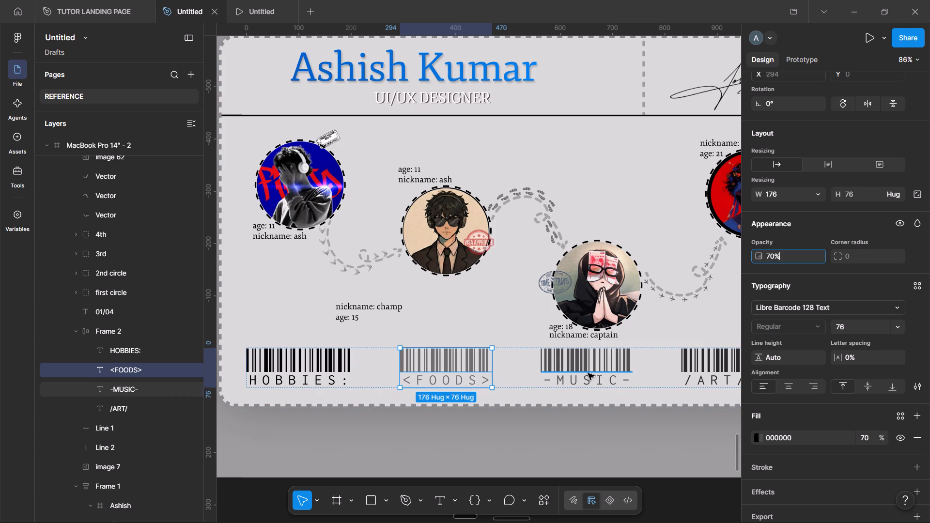
pyautogui.click(701, 367)
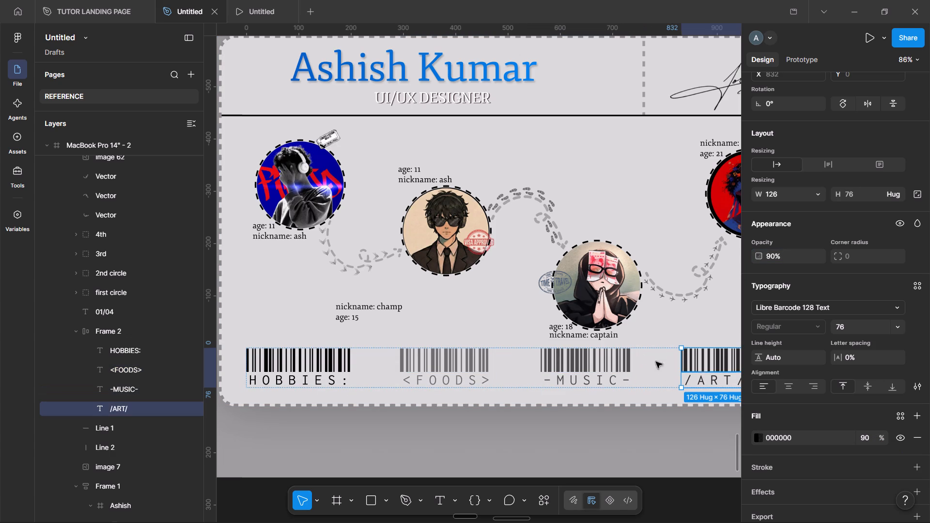
pyautogui.click(334, 368)
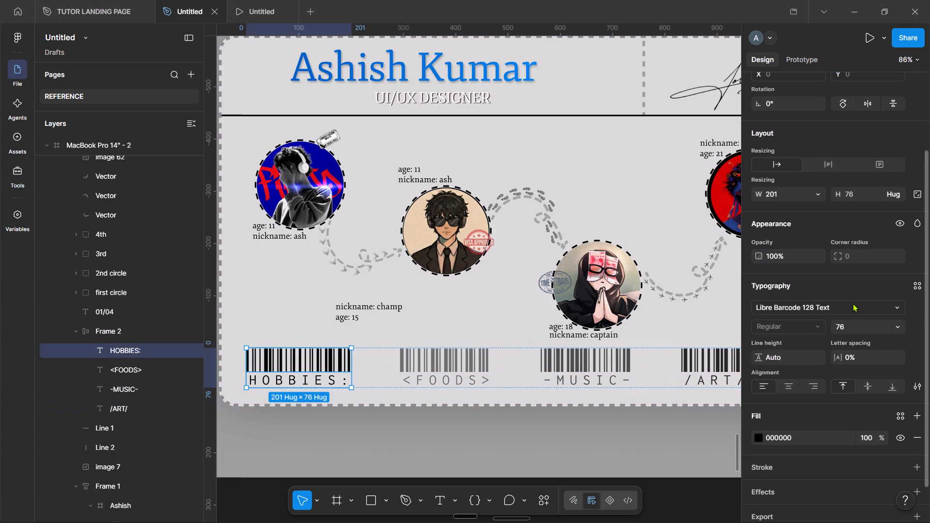
pyautogui.click(852, 303)
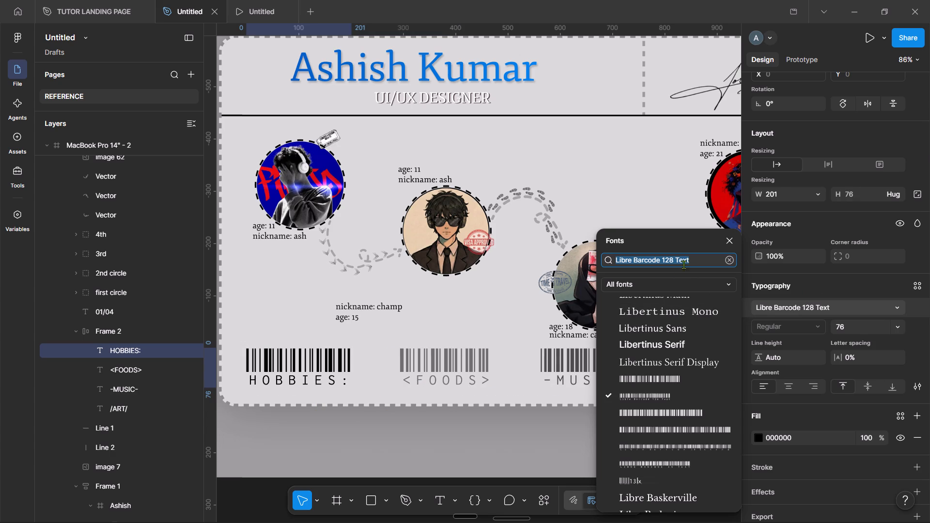
# Move the "nickname: champ / age: 15" label closer beneath the second portrait, to about X 302, Y 473.
pyautogui.doubleClick(412, 167)
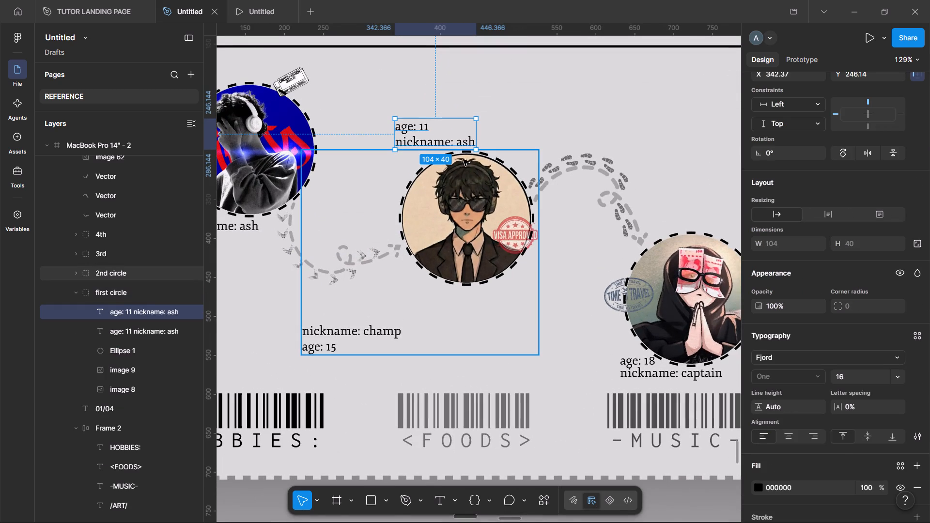
pyautogui.hscroll(1, 465, 157)
pyautogui.doubleClick(407, 334)
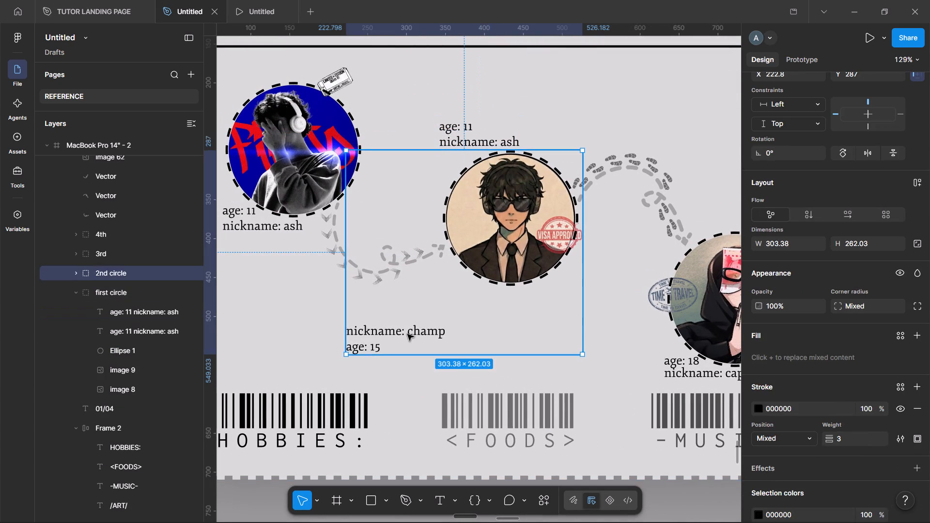
pyautogui.moveTo(407, 334); pyautogui.dragTo(443, 316)
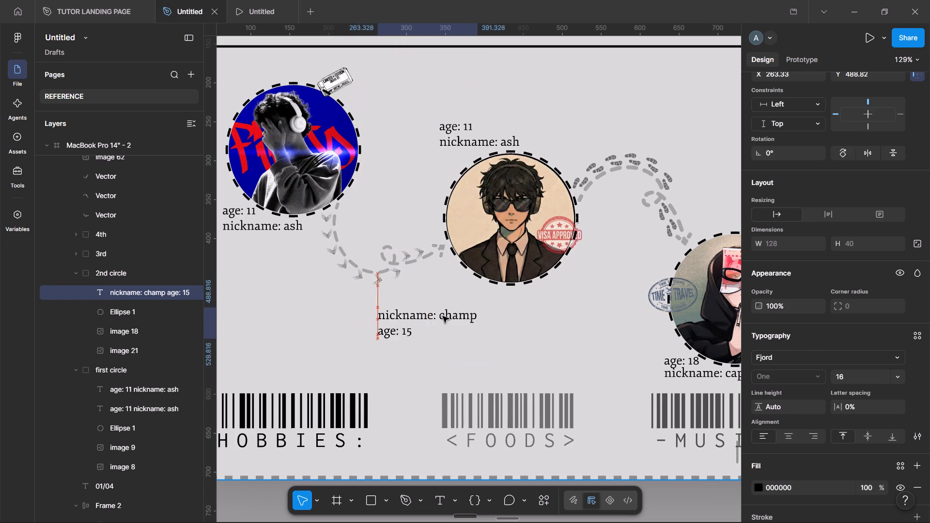
pyautogui.moveTo(443, 316); pyautogui.dragTo(466, 306)
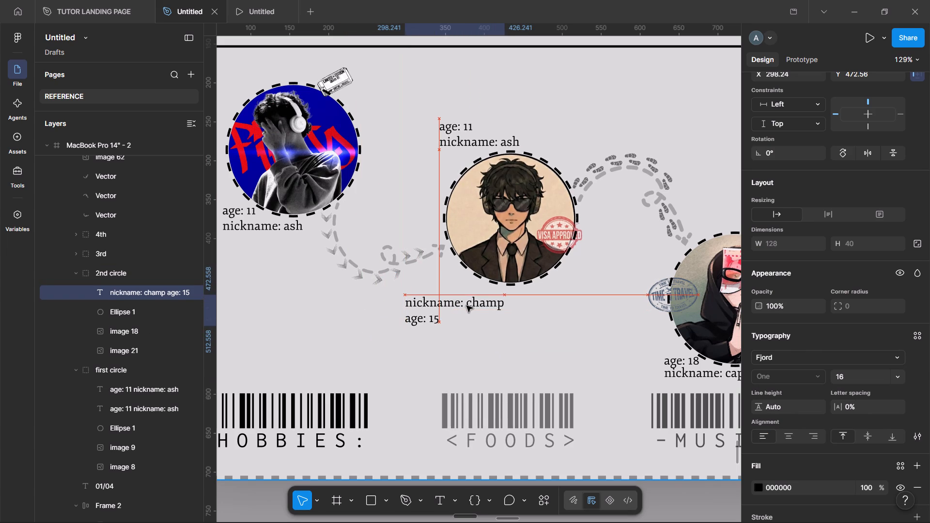
pyautogui.moveTo(466, 306); pyautogui.dragTo(468, 305)
# Delete the duplicate "age: 11 / nickname: ash" label above the second portrait.
pyautogui.doubleClick(468, 130)
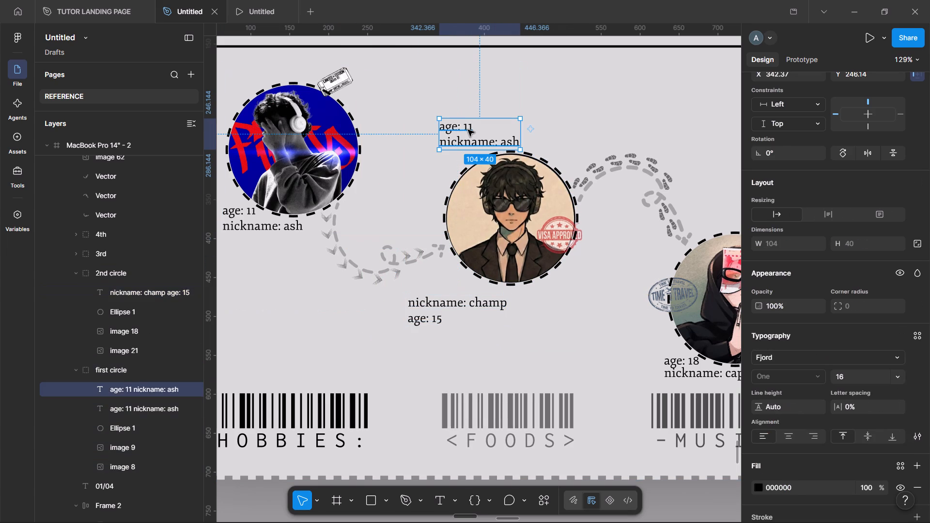
pyautogui.press('Delete')
# Reorder the second portrait's label so "age: 15" is on the line above "nickname: champ".
pyautogui.doubleClick(446, 304)
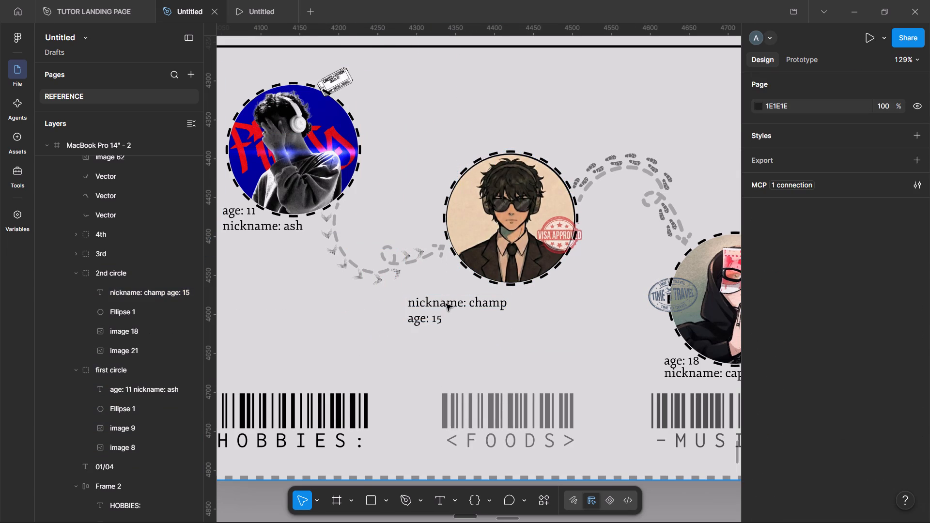
pyautogui.doubleClick(446, 304)
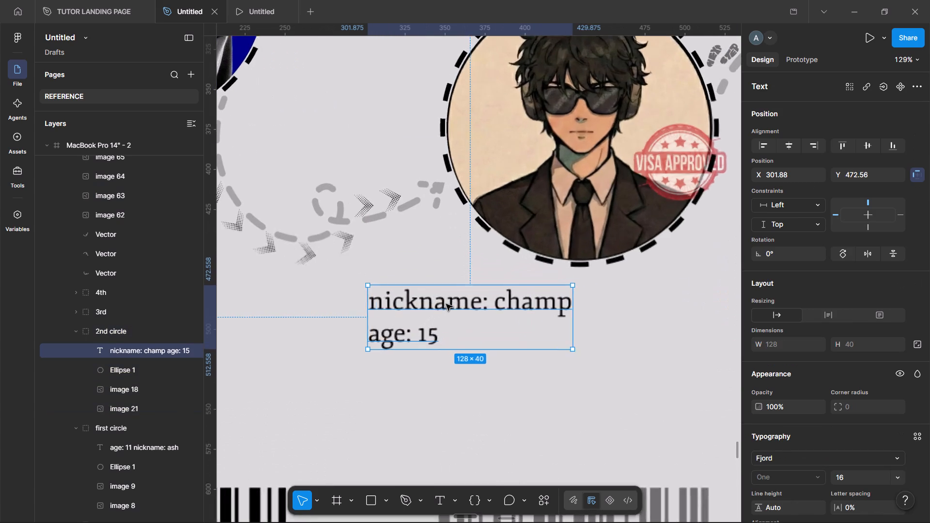
pyautogui.doubleClick(446, 304)
pyautogui.click(446, 334)
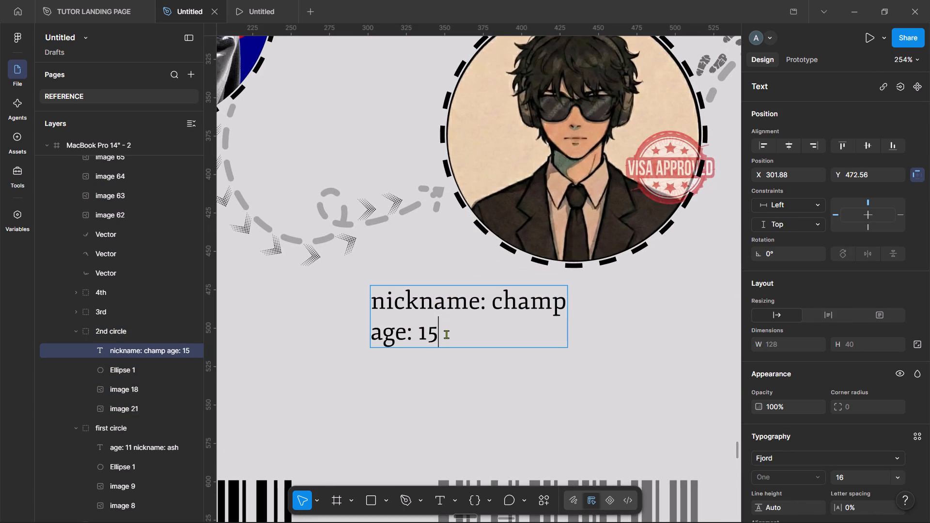
pyautogui.hotkey('ctrl', 'shift', 'Left')
pyautogui.hotkey('ctrl', 'shift', 'Left')
pyautogui.hotkey('ctrl', 'x')
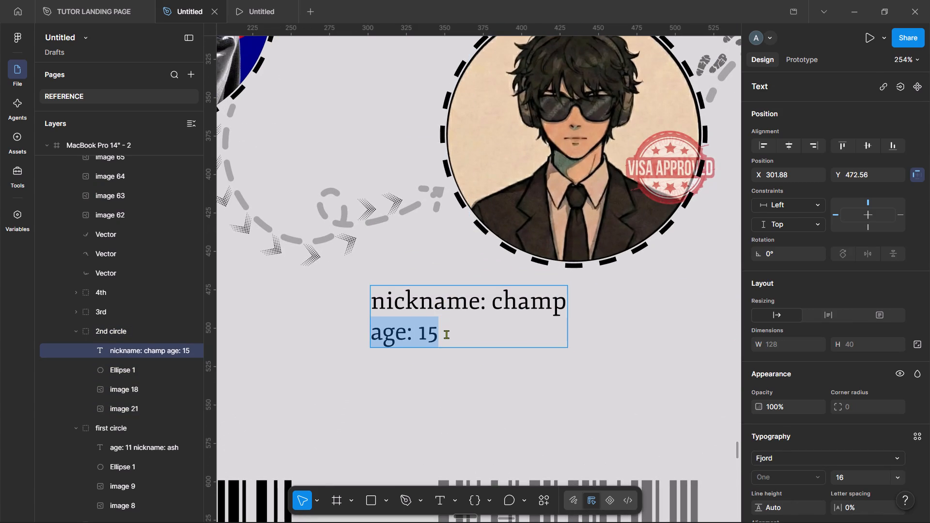
pyautogui.press('BackSpace')
pyautogui.press('Up')
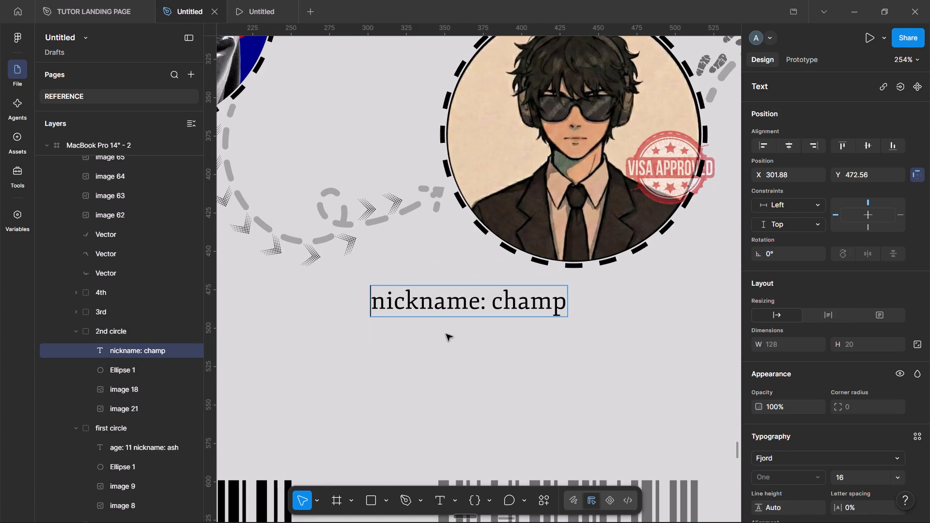
pyautogui.press('Return')
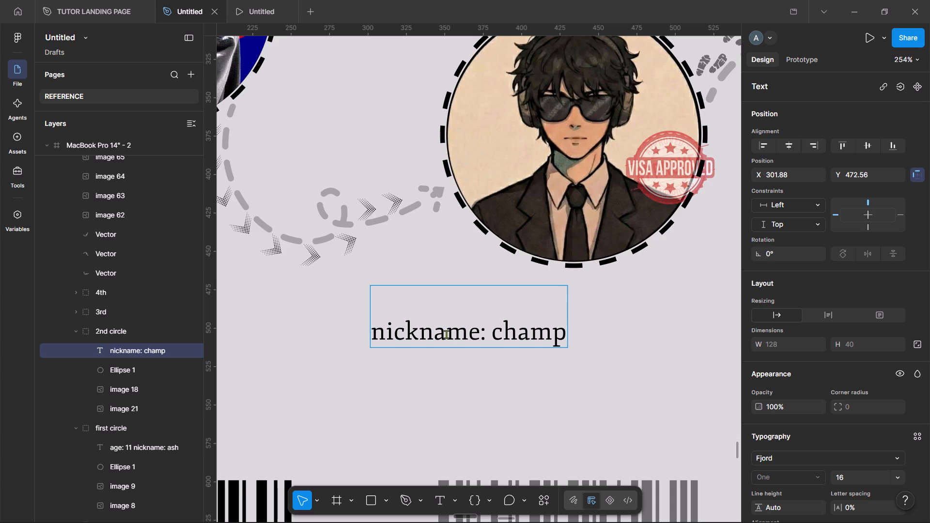
pyautogui.press('Up')
pyautogui.hotkey('ctrl', 'v')
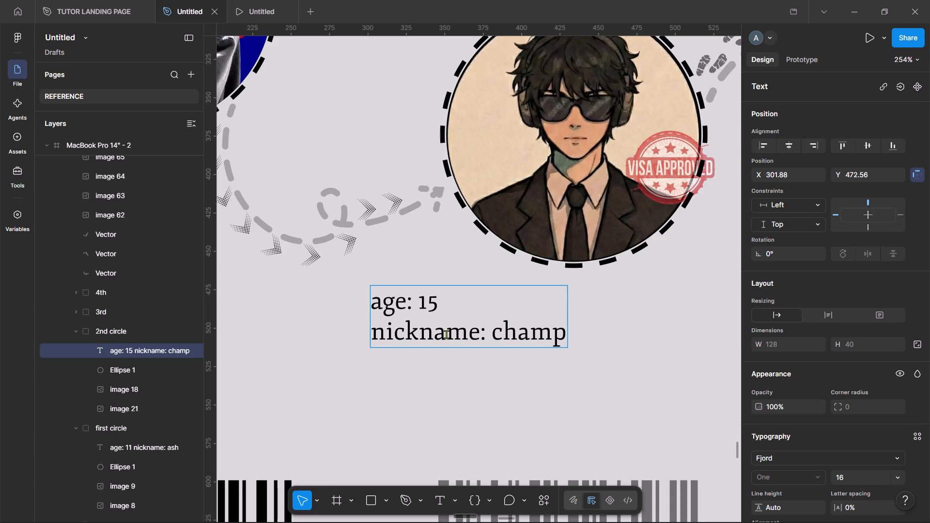
pyautogui.click(520, 415)
# Place the "age: 15 / nickname: champ" label against the second portrait's lower-left edge, at about X 340, Y 442.
pyautogui.moveTo(467, 322); pyautogui.dragTo(527, 288)
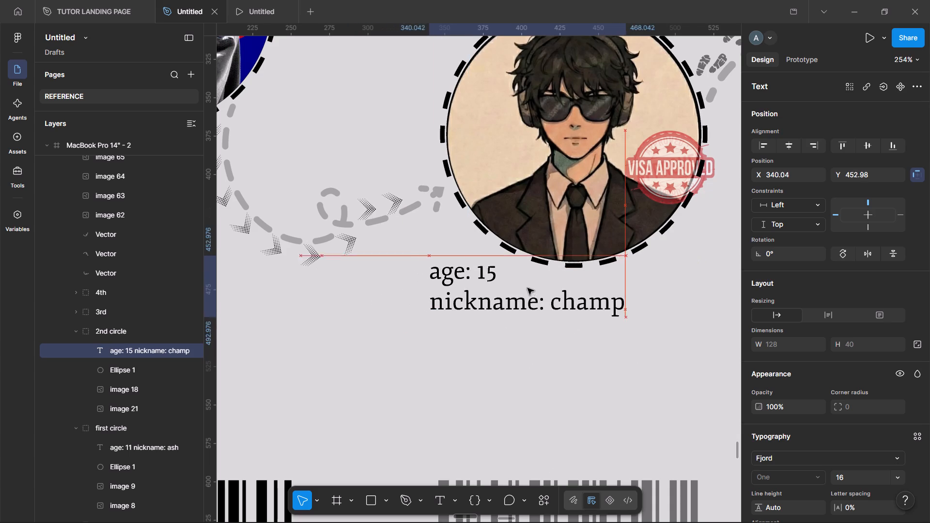
pyautogui.moveTo(527, 288); pyautogui.dragTo(533, 272)
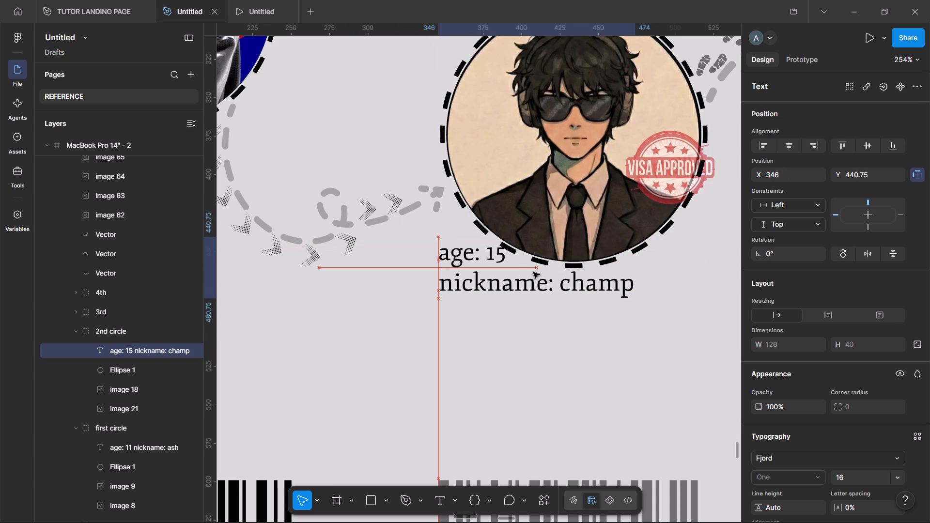
pyautogui.moveTo(533, 272); pyautogui.dragTo(529, 272)
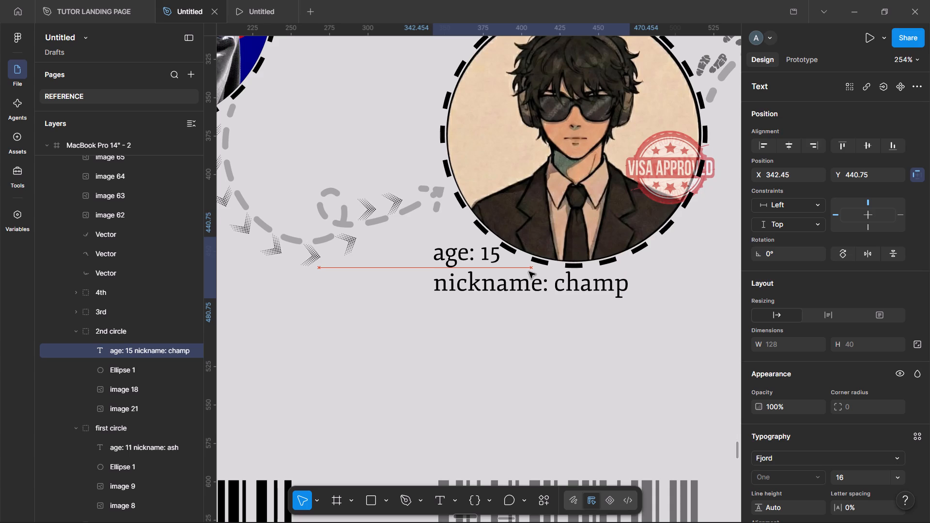
pyautogui.moveTo(529, 272); pyautogui.dragTo(526, 274)
# Move the "nickname: ashish / age: 21" label from above the fourth portrait to below it, at about X 972, Y 398.
pyautogui.hscroll(-1, 526, 274)
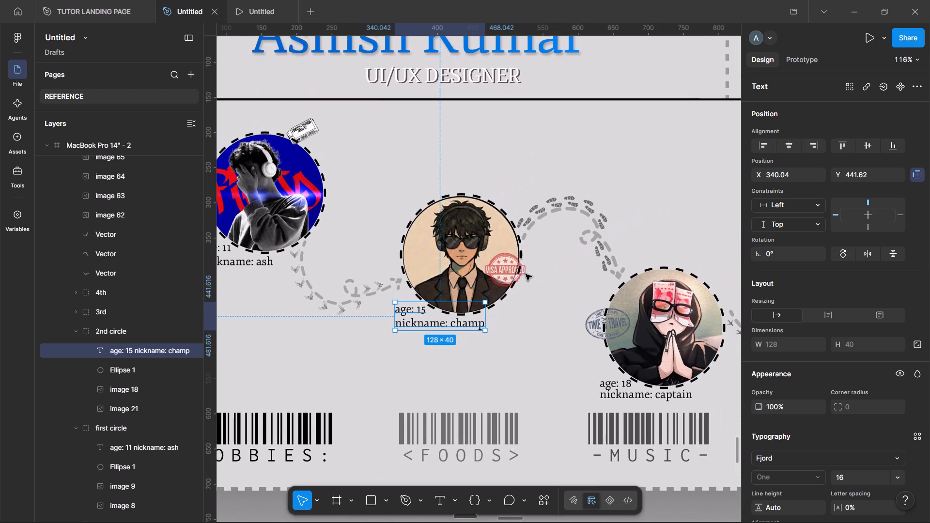
pyautogui.hscroll(-2, 526, 274)
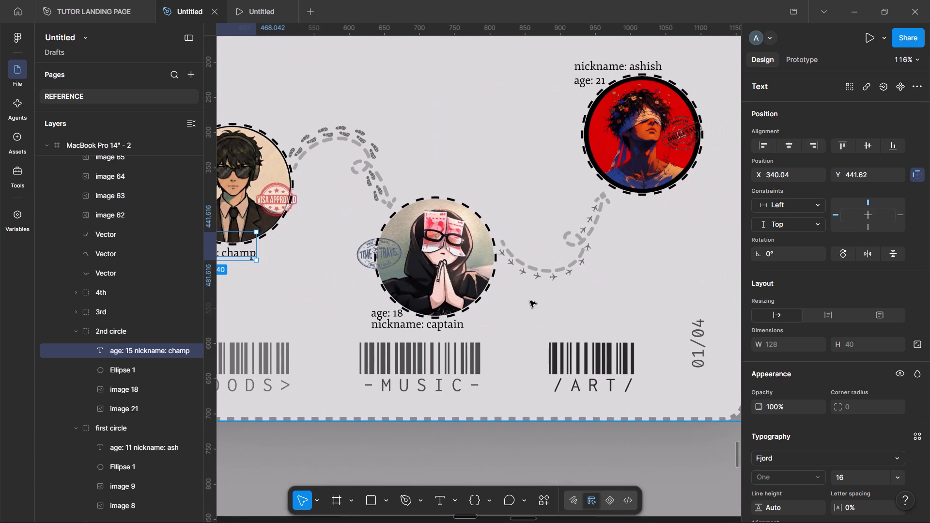
pyautogui.hscroll(-1, 585, 246)
pyautogui.doubleClick(563, 113)
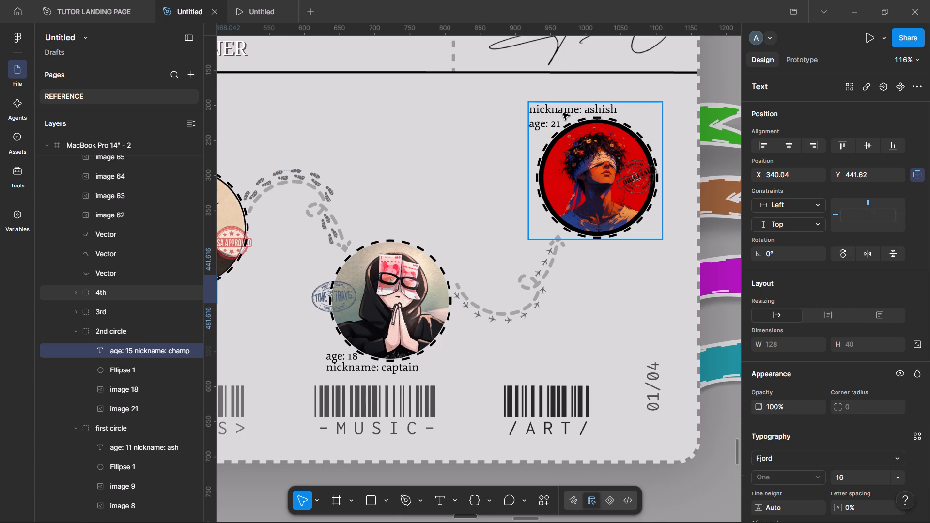
pyautogui.moveTo(562, 108); pyautogui.dragTo(600, 263)
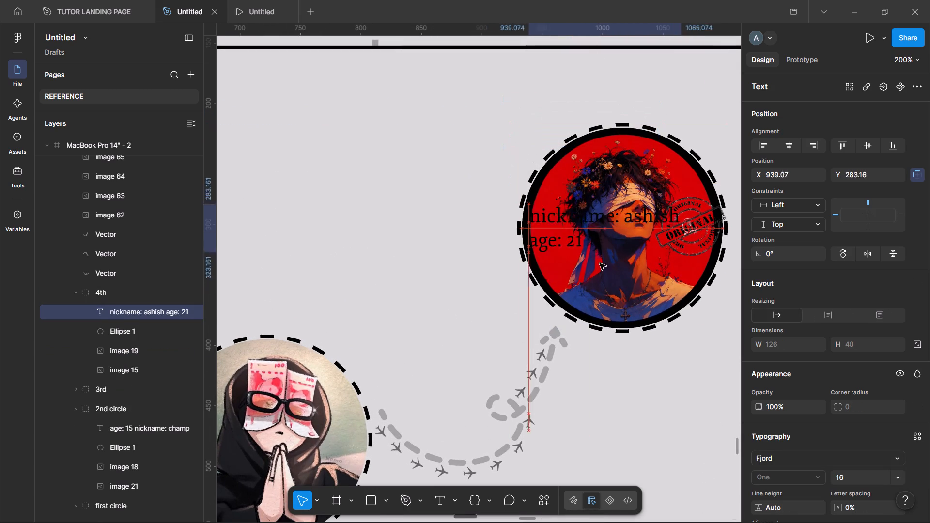
pyautogui.moveTo(600, 263); pyautogui.dragTo(626, 350)
# Reorder the fourth portrait's label so "age: 21" is on the line above "nickname: ashish".
pyautogui.doubleClick(626, 350)
pyautogui.click(626, 373)
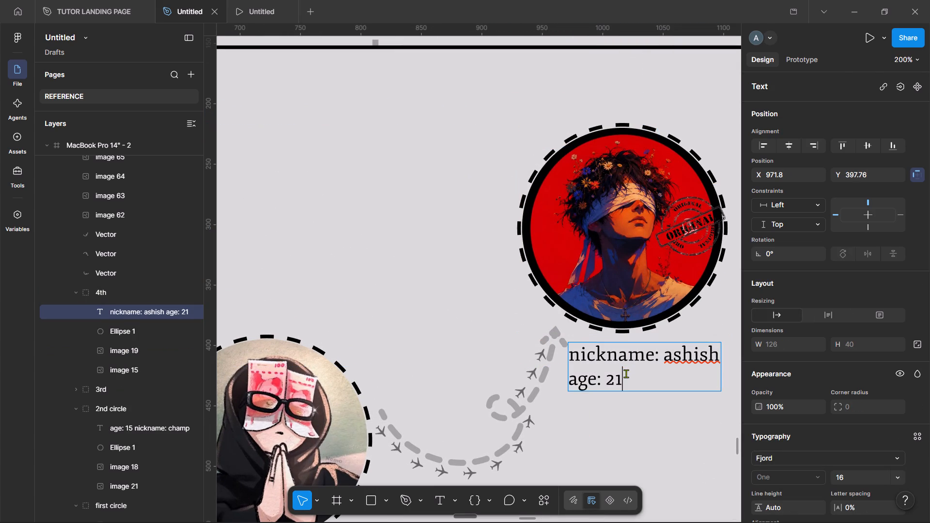
pyautogui.hotkey('ctrl', 'shift', 'Left')
pyautogui.hotkey('ctrl', 'shift', 'Left')
pyautogui.hotkey('ctrl', 'x')
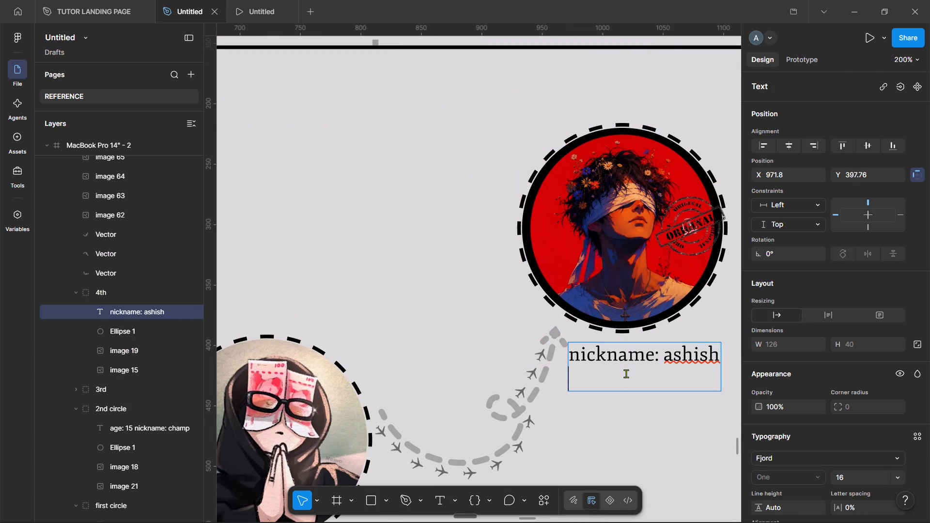
pyautogui.press('BackSpace')
pyautogui.press('Up')
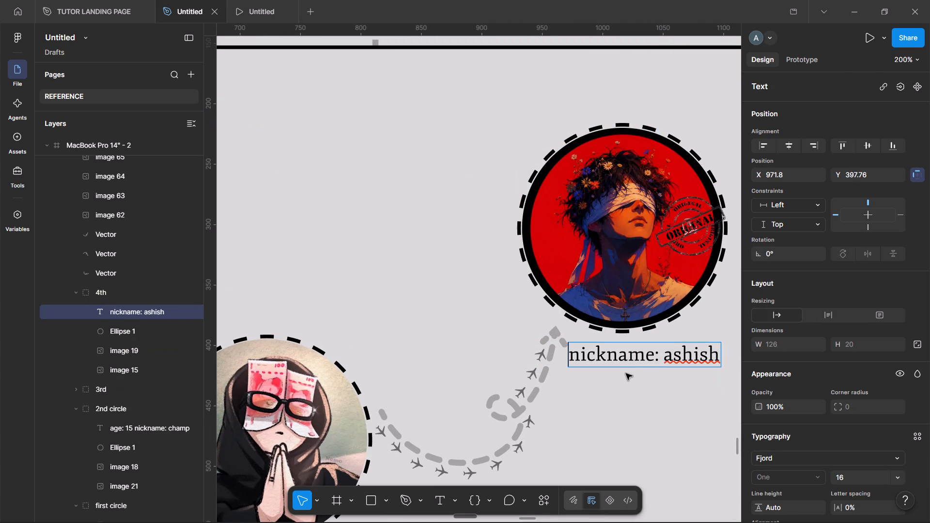
pyautogui.press('Return')
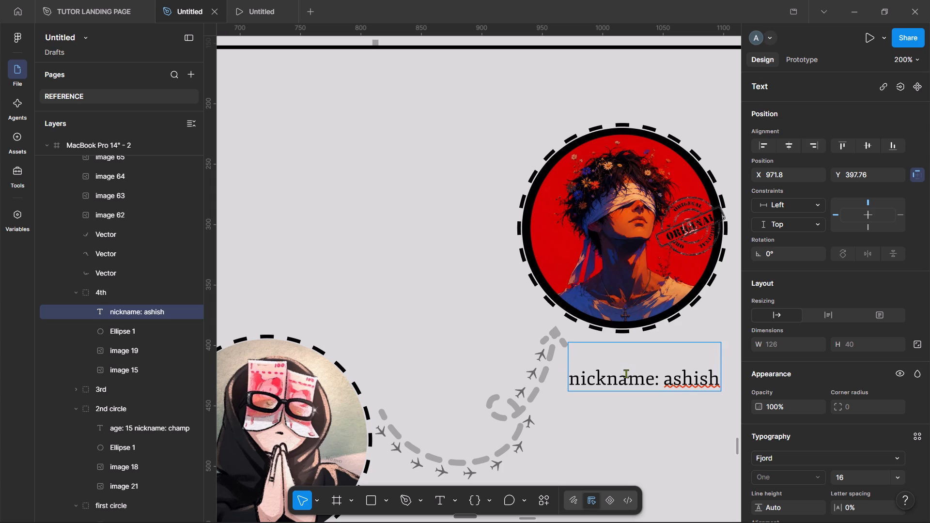
pyautogui.hotkey('ctrl', 'v')
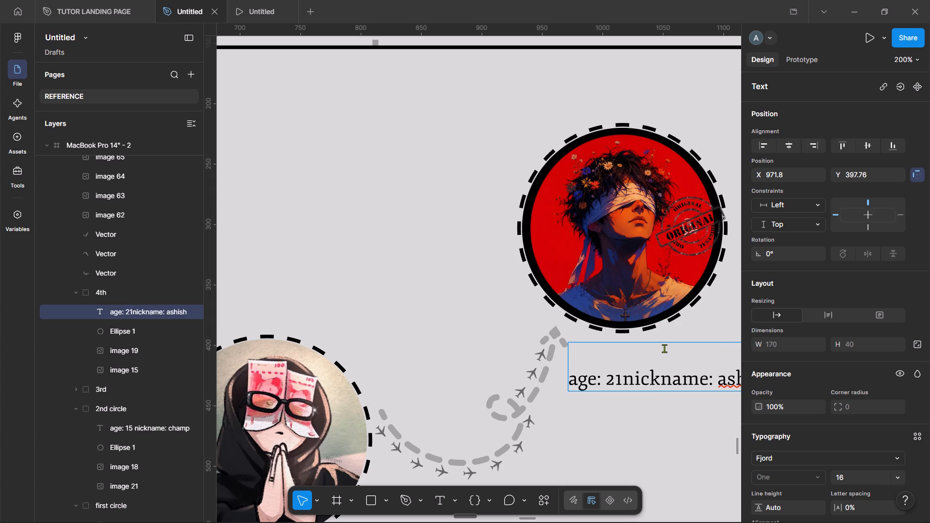
pyautogui.hotkey('ctrl', 'z')
pyautogui.press('Up')
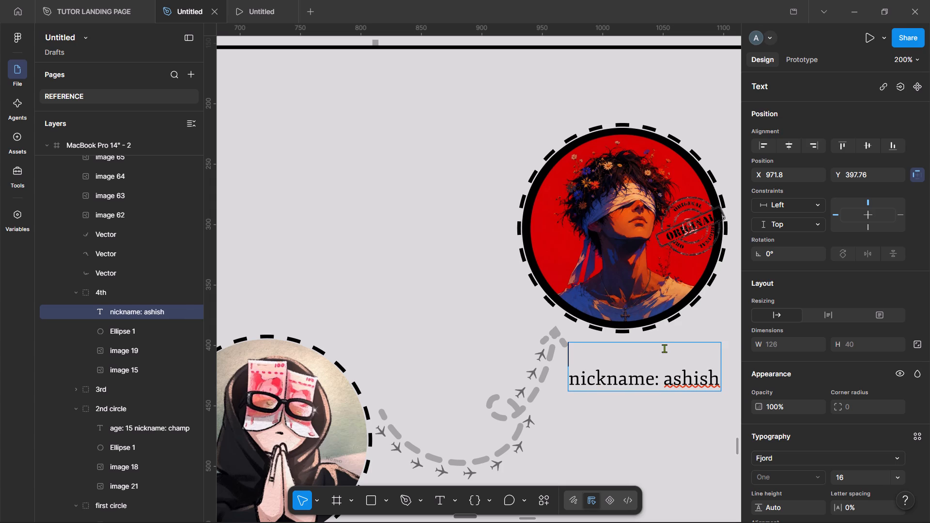
pyautogui.hotkey('ctrl', 'v')
pyautogui.click(495, 323)
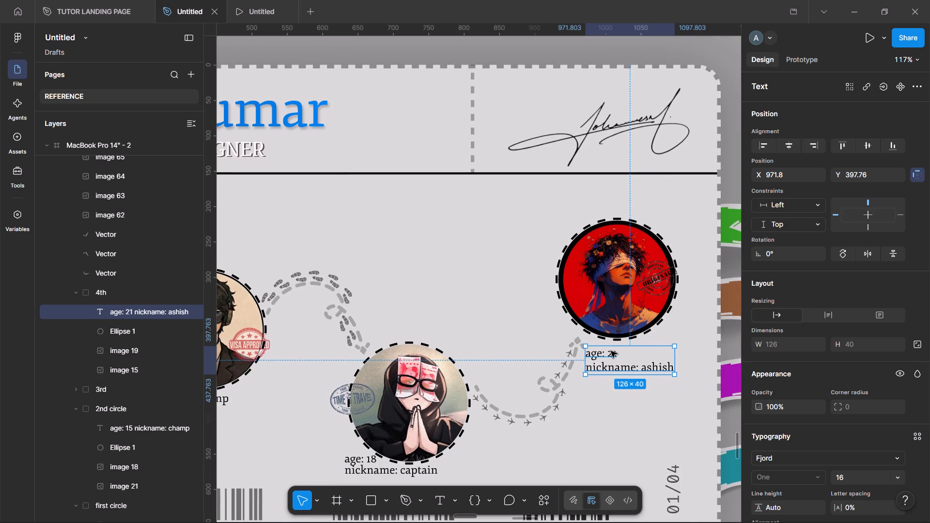
# Shift the "age: 21 / nickname: ashish" label up against the fourth portrait's bottom edge, at about X 970, Y 384.
pyautogui.moveTo(611, 353); pyautogui.dragTo(575, 327)
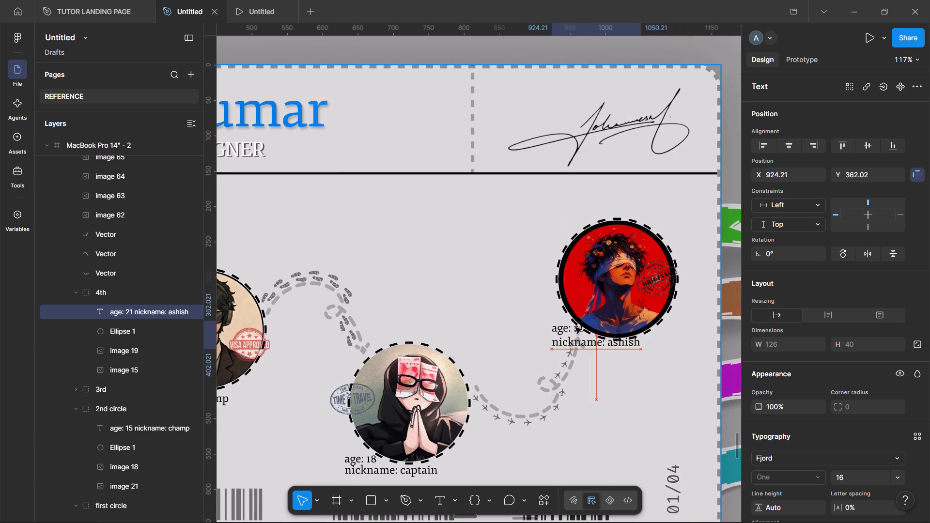
pyautogui.moveTo(575, 327); pyautogui.dragTo(604, 343)
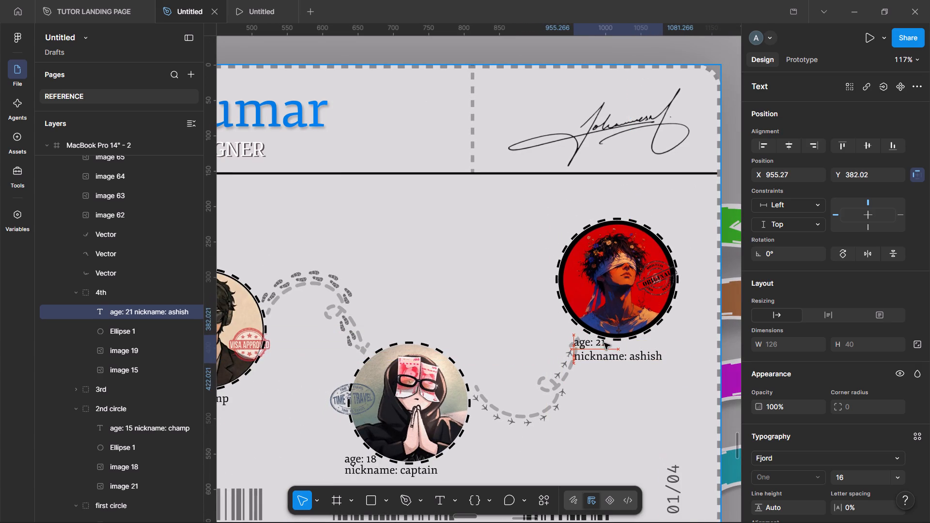
pyautogui.moveTo(604, 343); pyautogui.dragTo(610, 343)
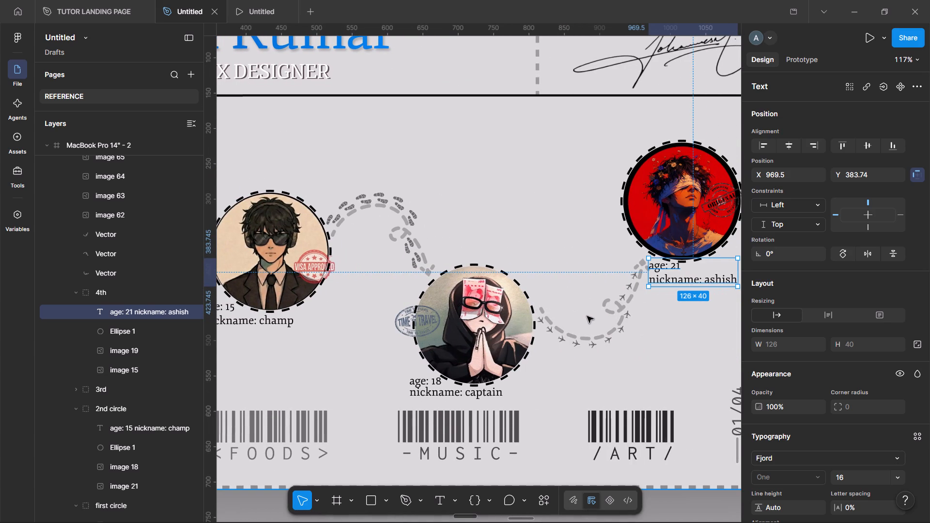
# Move the dashed path between the third and fourth portraits up and away from the airplane icons, to about X 762, Y 314.
pyautogui.click(671, 321)
pyautogui.doubleClick(625, 320)
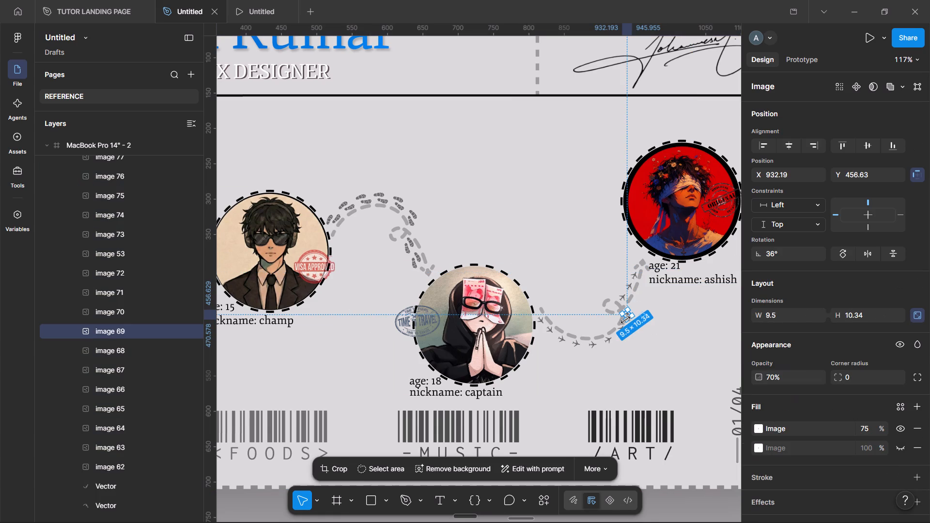
pyautogui.click(612, 313)
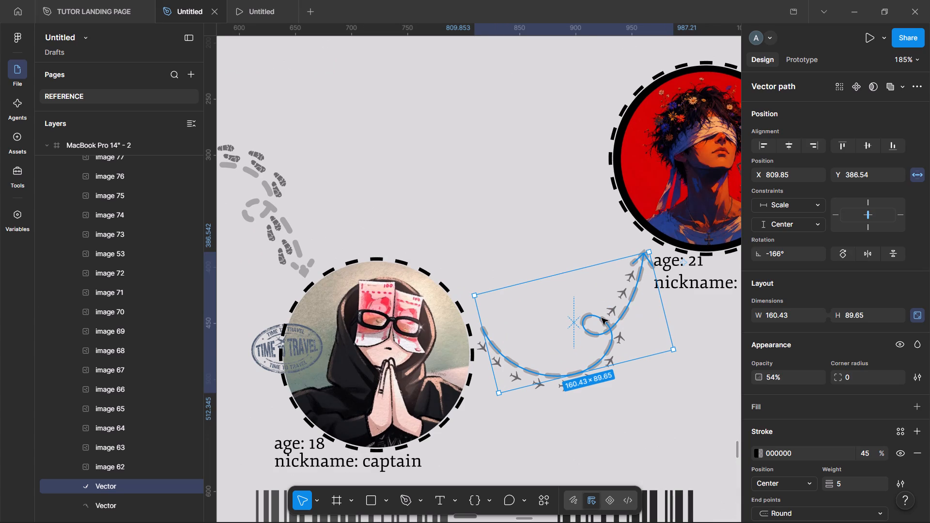
pyautogui.moveTo(602, 318); pyautogui.dragTo(587, 298)
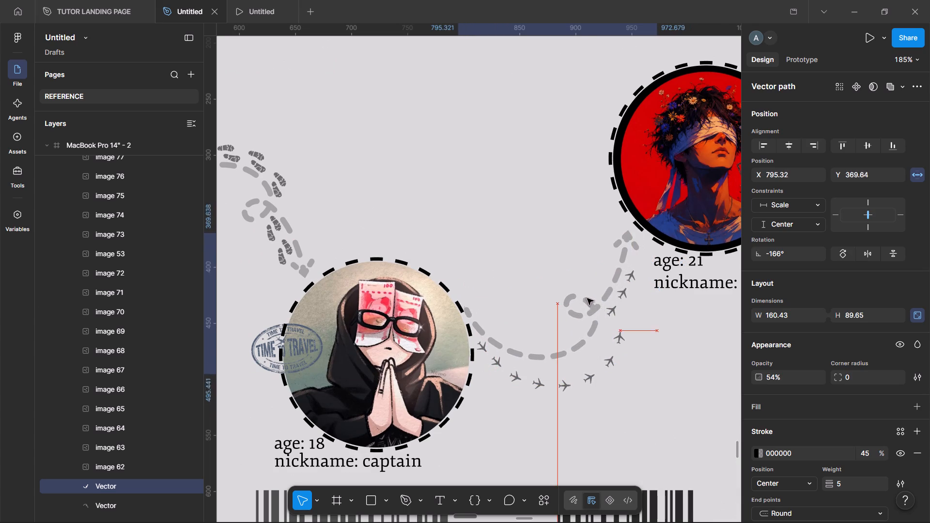
pyautogui.moveTo(587, 298); pyautogui.dragTo(560, 260)
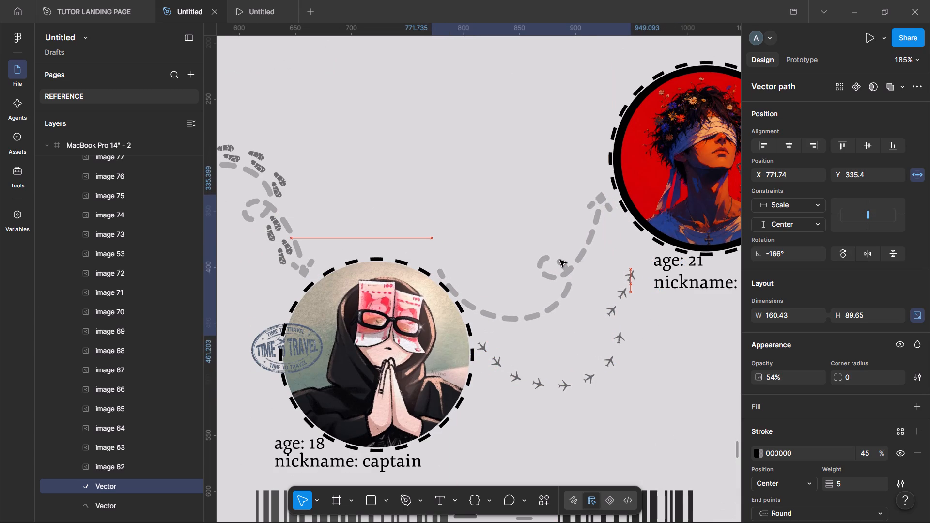
pyautogui.moveTo(560, 260); pyautogui.dragTo(549, 237)
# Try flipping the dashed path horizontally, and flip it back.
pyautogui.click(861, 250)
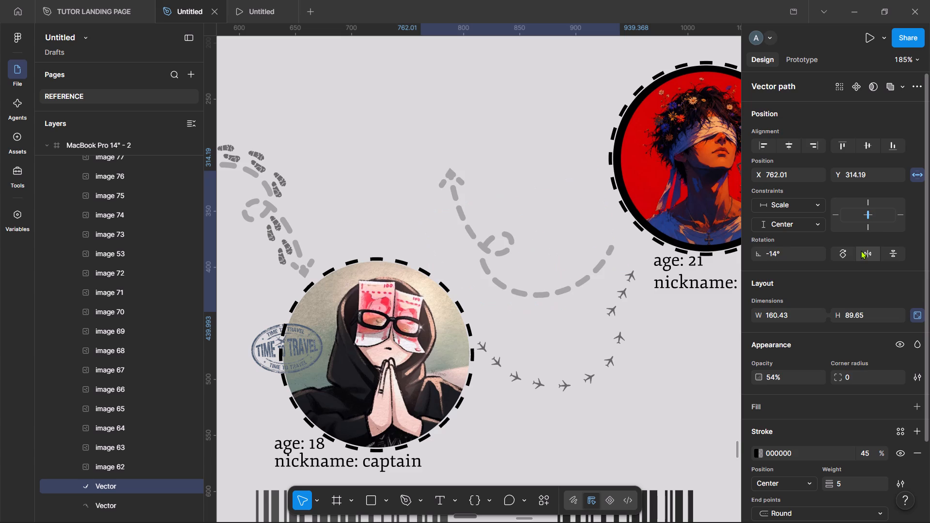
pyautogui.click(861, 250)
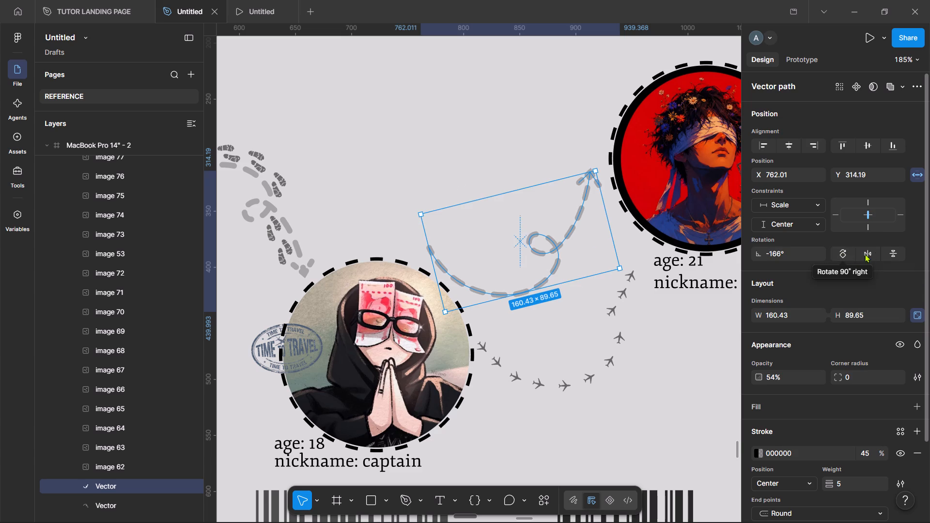
# Flip the dashed path between the third and fourth portraits vertically, rotate it to -141°, and place it at about X 744, Y 263.
pyautogui.click(885, 254)
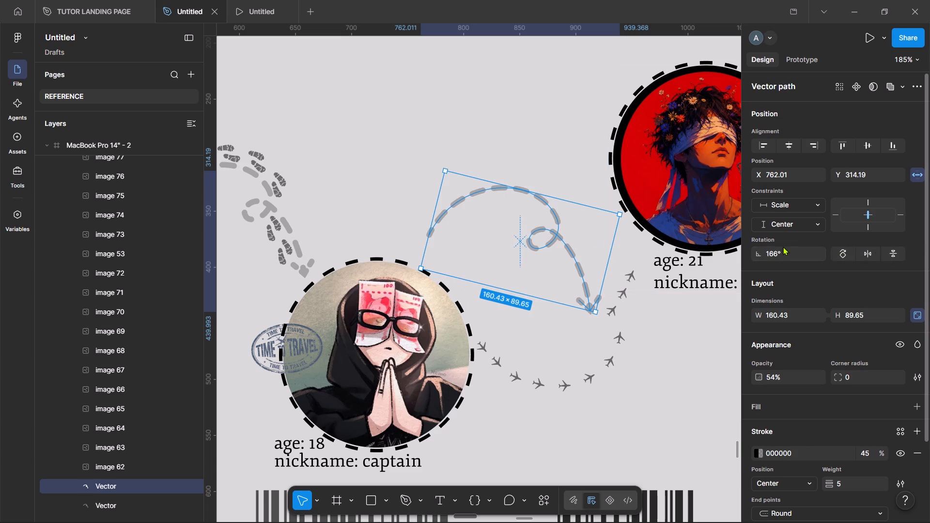
pyautogui.moveTo(761, 251); pyautogui.dragTo(687, 259)
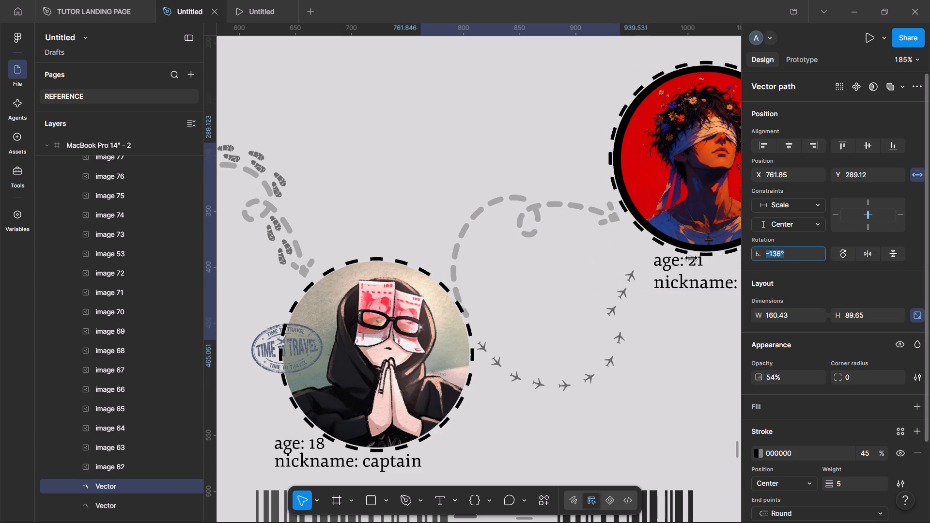
pyautogui.moveTo(687, 259); pyautogui.dragTo(674, 261)
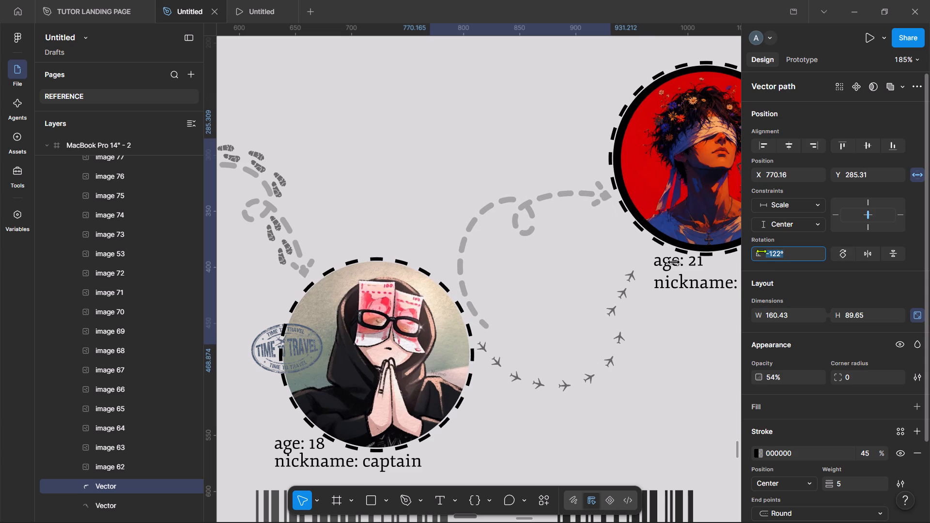
pyautogui.moveTo(510, 226); pyautogui.dragTo(473, 176)
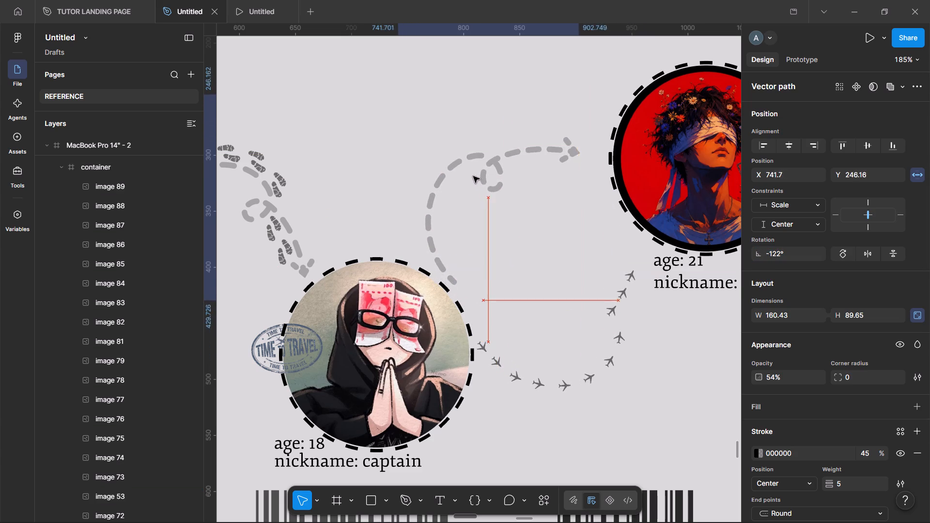
pyautogui.moveTo(473, 176); pyautogui.dragTo(468, 182)
pyautogui.moveTo(756, 253); pyautogui.dragTo(779, 257)
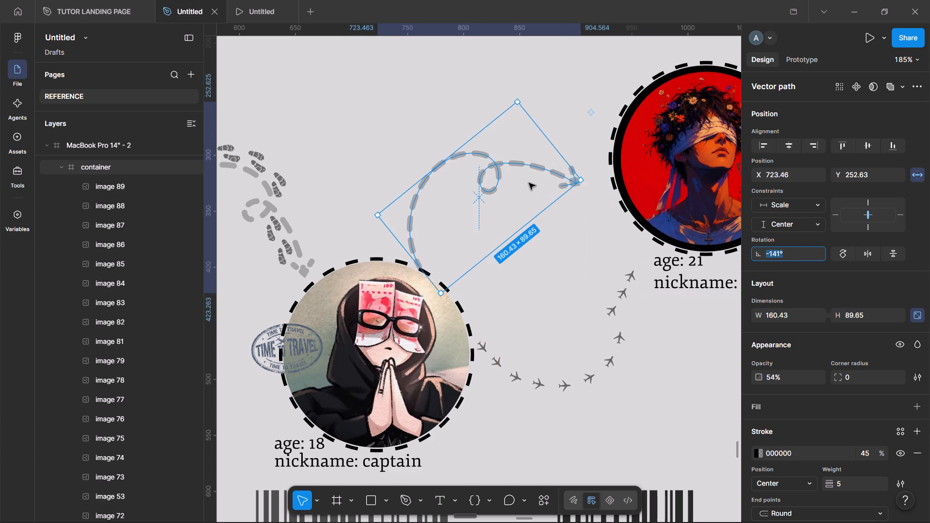
pyautogui.moveTo(527, 183); pyautogui.dragTo(551, 192)
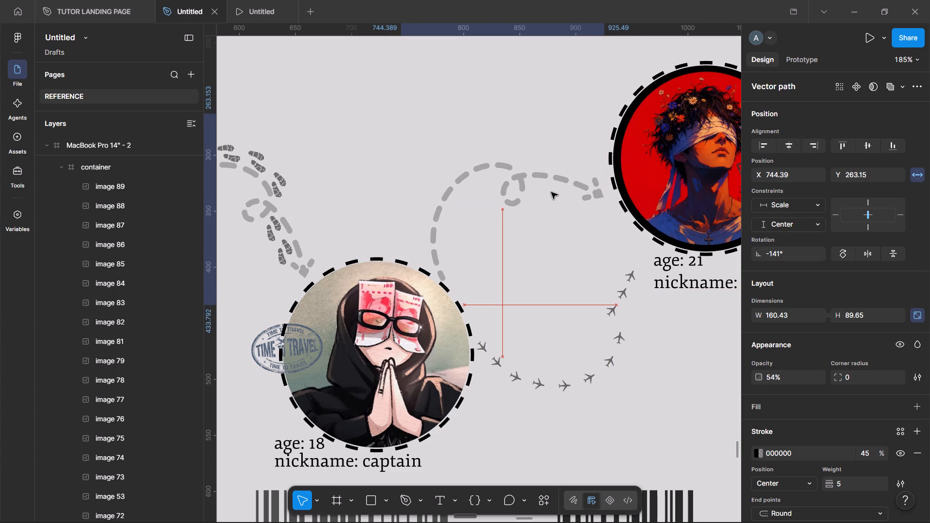
pyautogui.moveTo(551, 192); pyautogui.dragTo(551, 193)
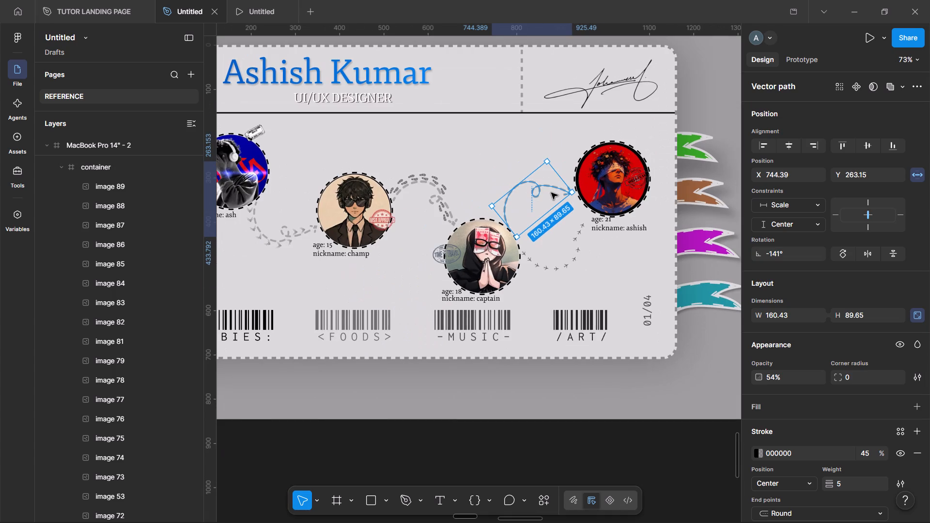
pyautogui.click(668, 444)
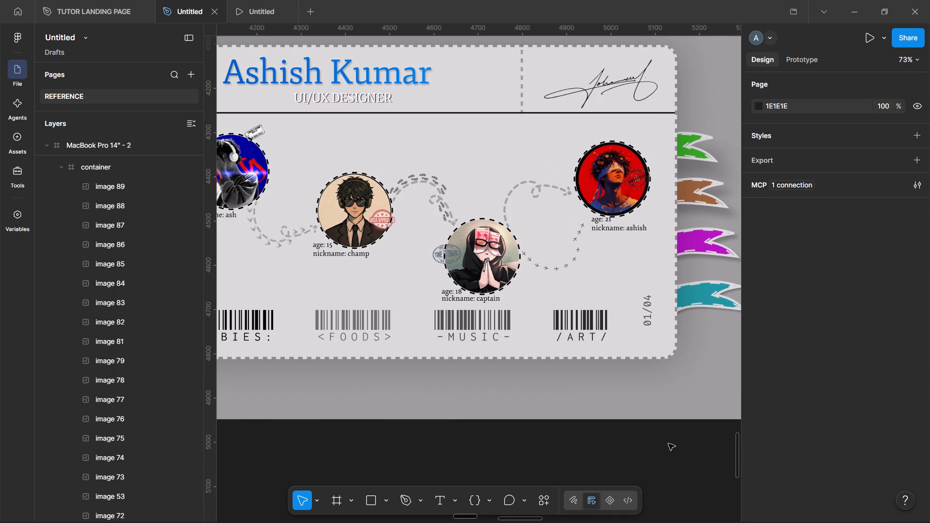
# Reselect the dashed path between the third and fourth portraits and compare the card with the MacBook Pro 14" - 1 version.
pyautogui.scroll(3, 668, 444)
pyautogui.hscroll(1, 668, 444)
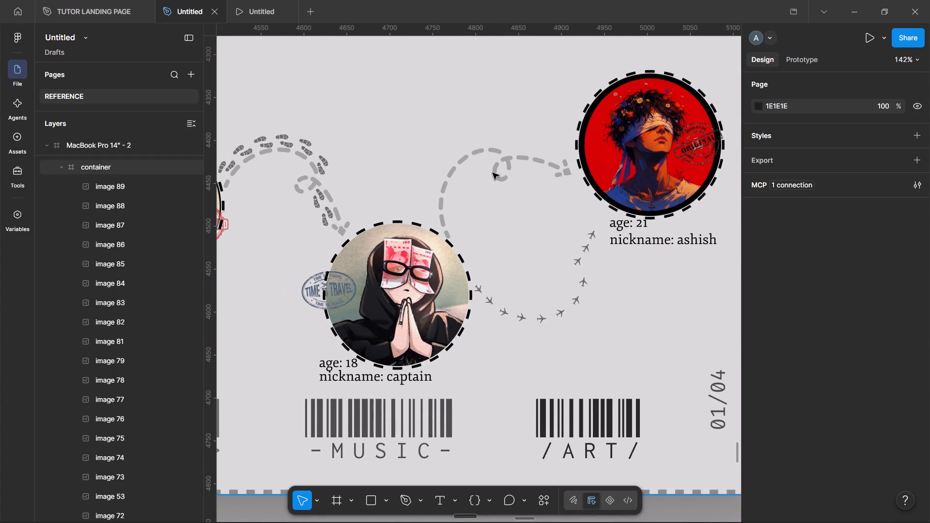
pyautogui.click(484, 165)
pyautogui.doubleClick(501, 171)
pyautogui.doubleClick(501, 171)
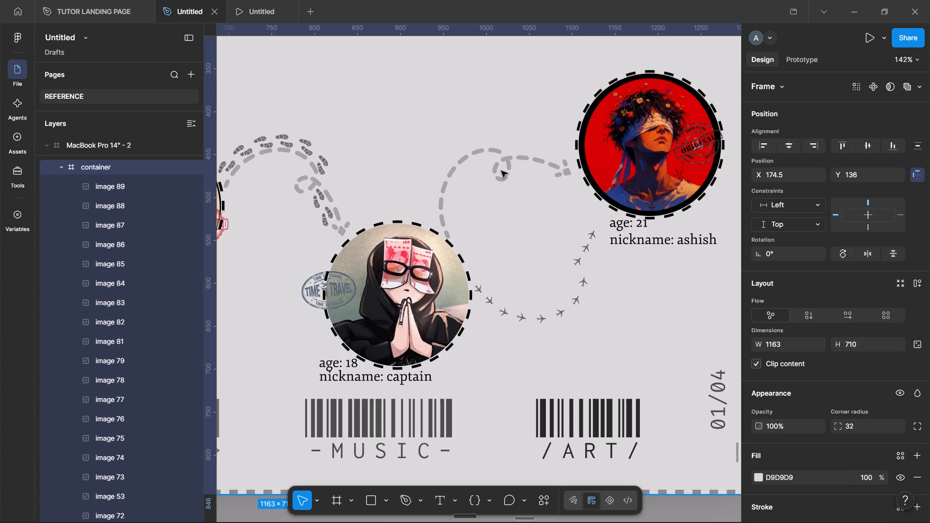
pyautogui.click(613, 446)
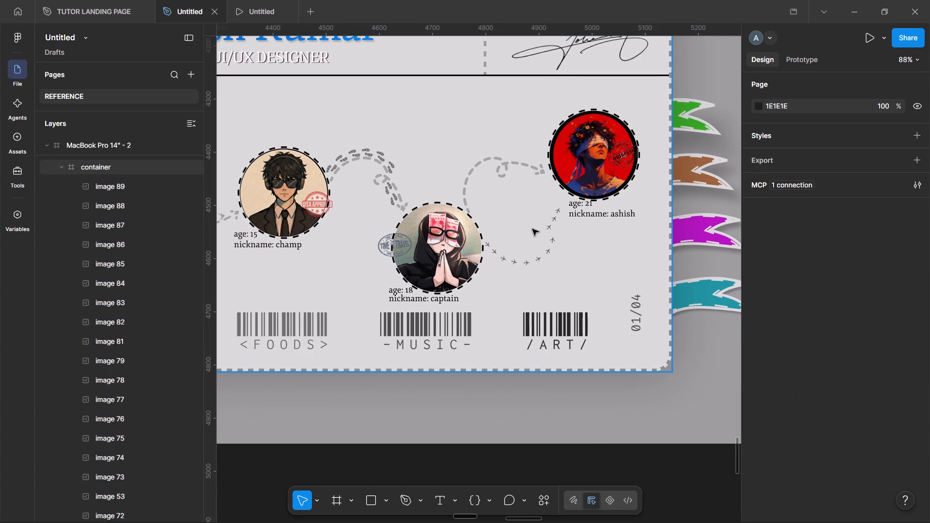
pyautogui.click(504, 164)
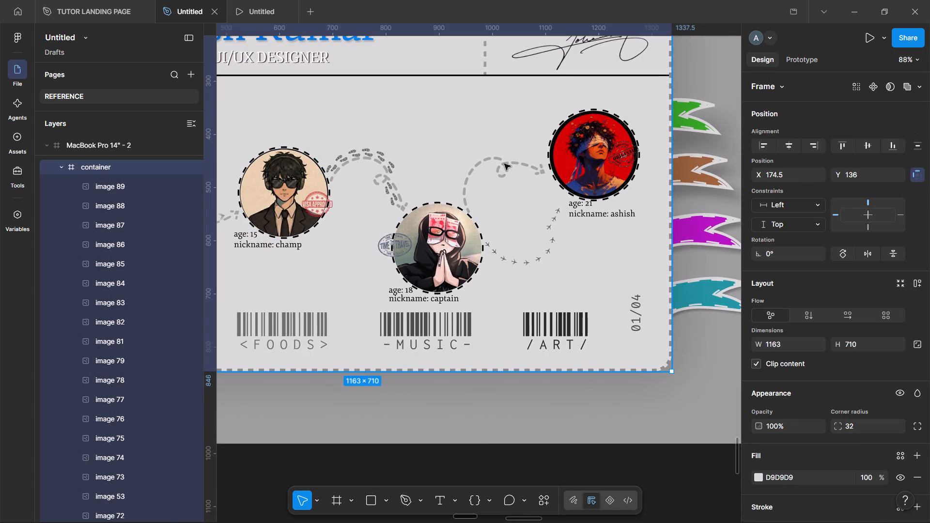
pyautogui.click(104, 187)
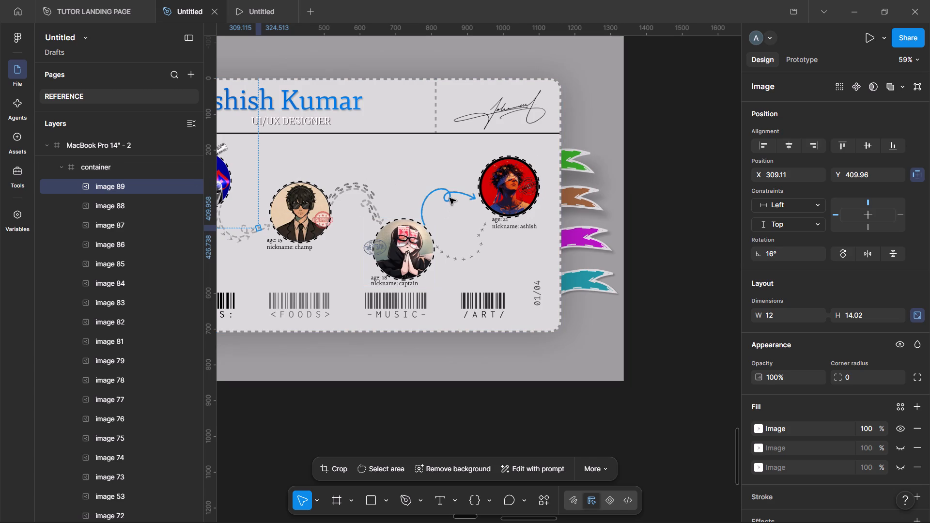
pyautogui.click(449, 198)
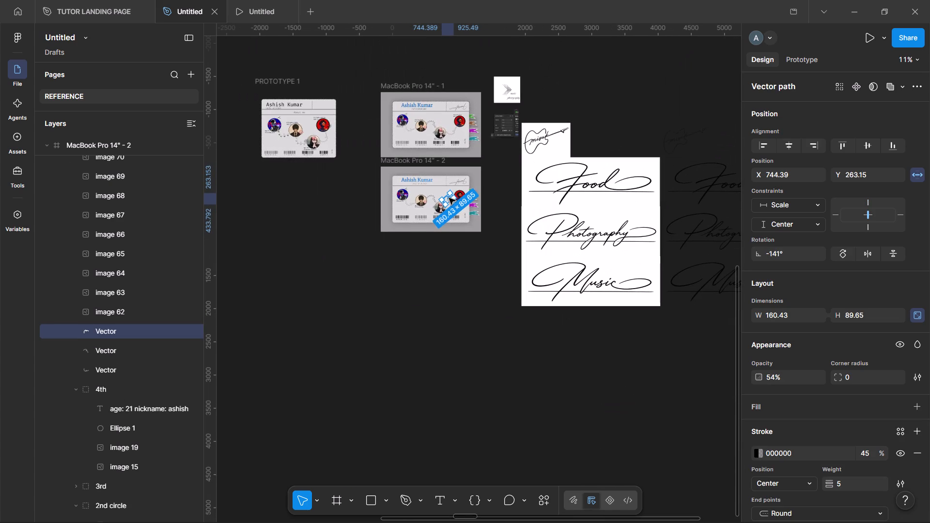
pyautogui.hscroll(2, 482, 139)
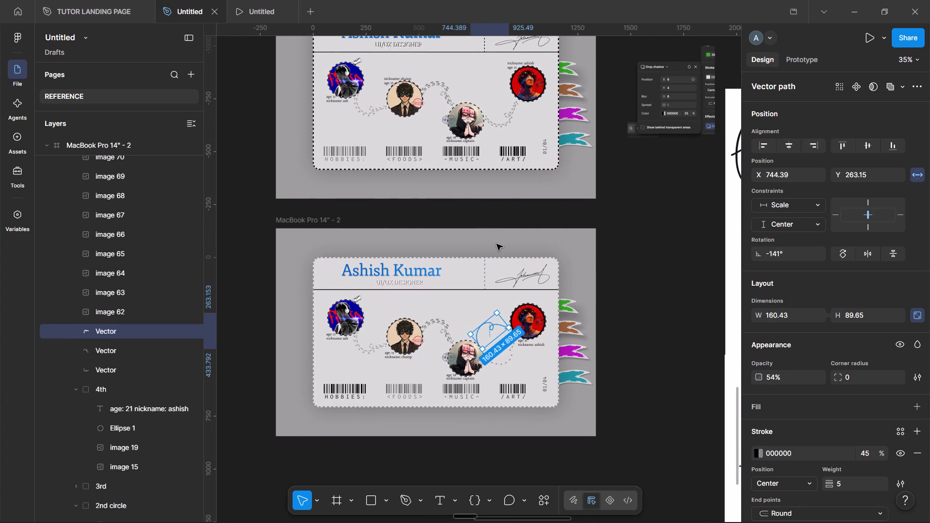
pyautogui.scroll(2, 496, 244)
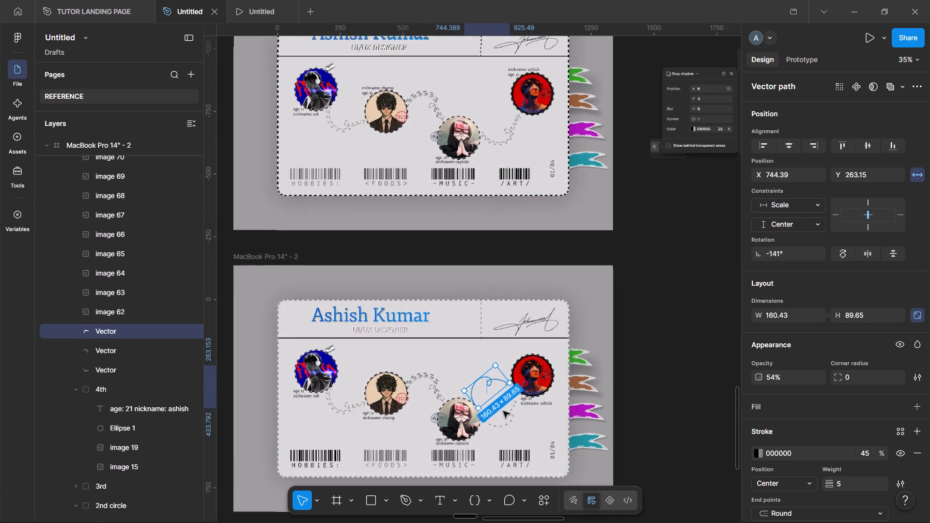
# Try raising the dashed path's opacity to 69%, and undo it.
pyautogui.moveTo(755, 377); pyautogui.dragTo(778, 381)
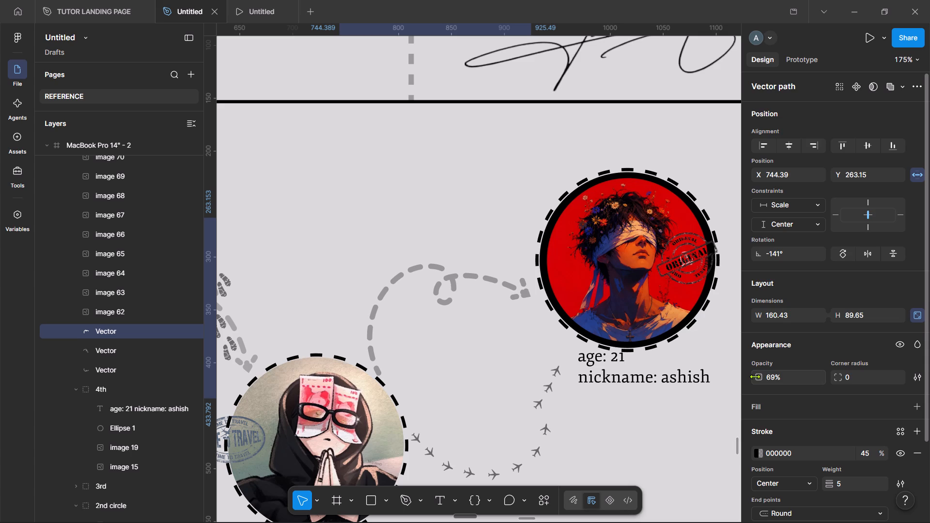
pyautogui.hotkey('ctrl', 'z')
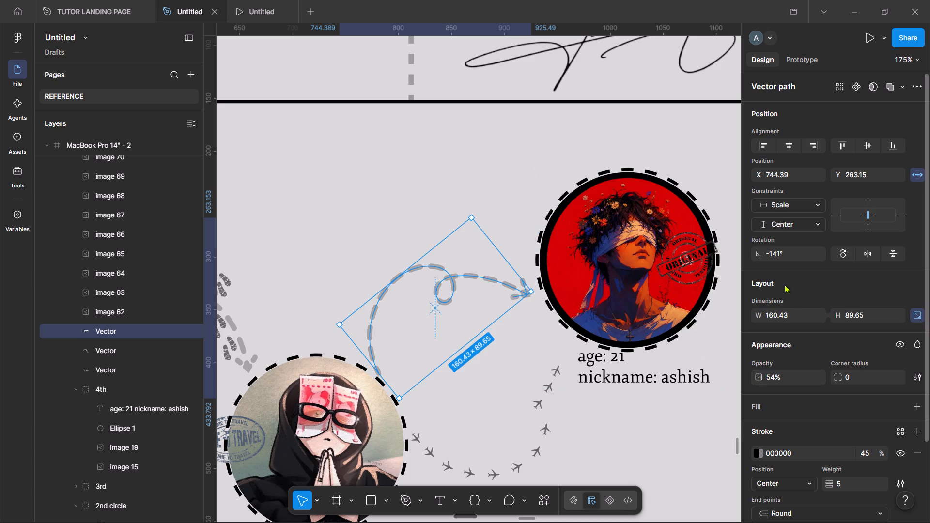
# Rotate the dashed path to -132° and move it between the third and fourth portraits, to about X 752, Y 263.
pyautogui.moveTo(758, 251); pyautogui.dragTo(766, 255)
pyautogui.moveTo(449, 277); pyautogui.dragTo(458, 276)
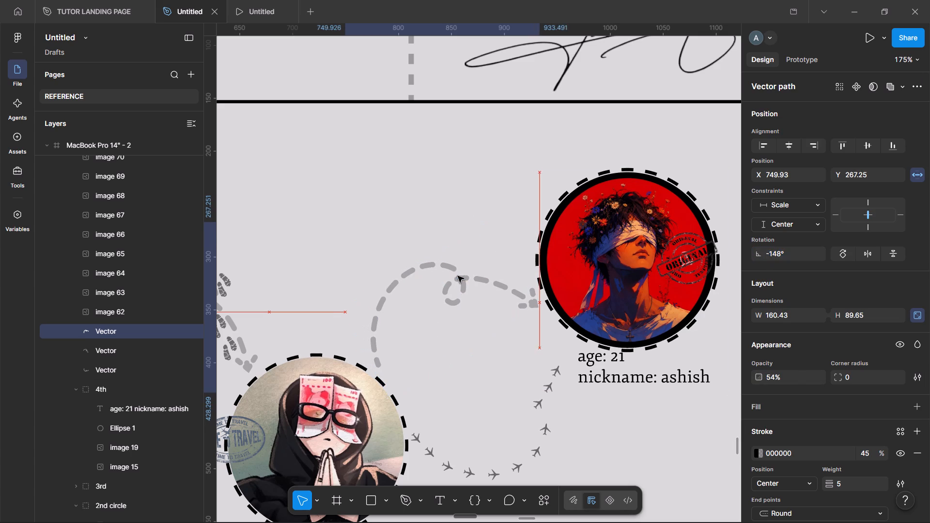
pyautogui.moveTo(458, 276); pyautogui.dragTo(459, 279)
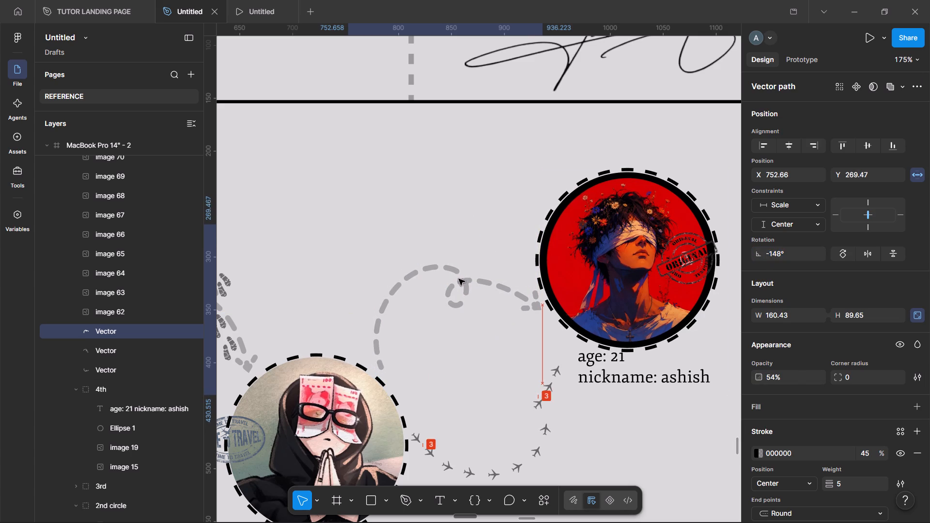
pyautogui.moveTo(459, 279); pyautogui.dragTo(440, 265)
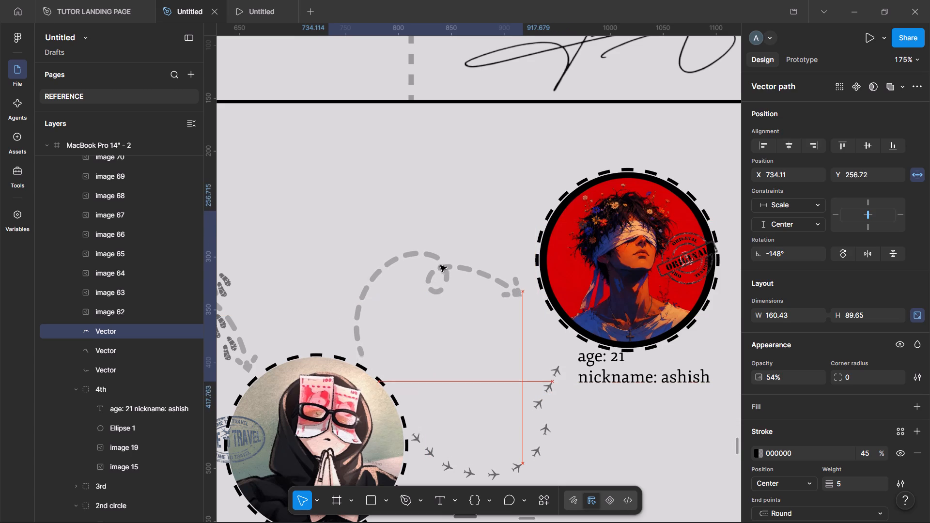
pyautogui.moveTo(440, 265); pyautogui.dragTo(452, 262)
pyautogui.moveTo(756, 254); pyautogui.dragTo(743, 254)
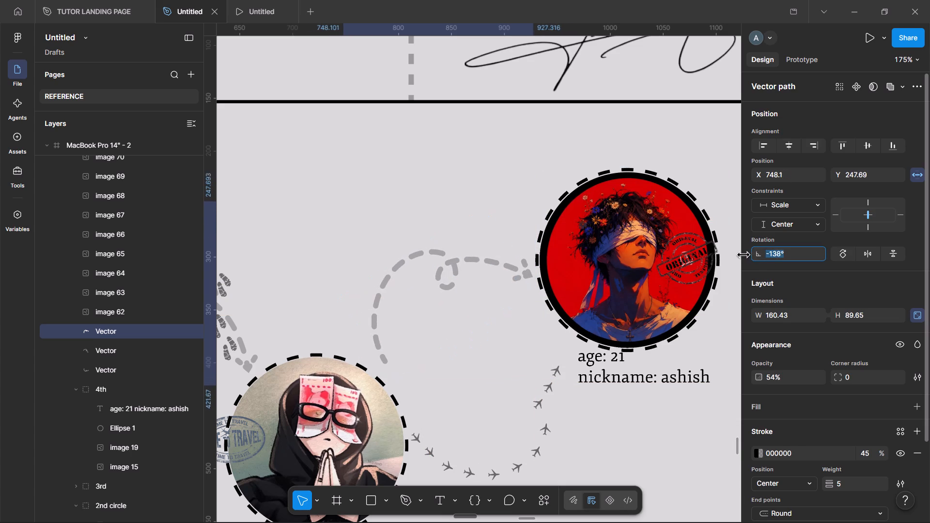
pyautogui.moveTo(743, 254); pyautogui.dragTo(737, 256)
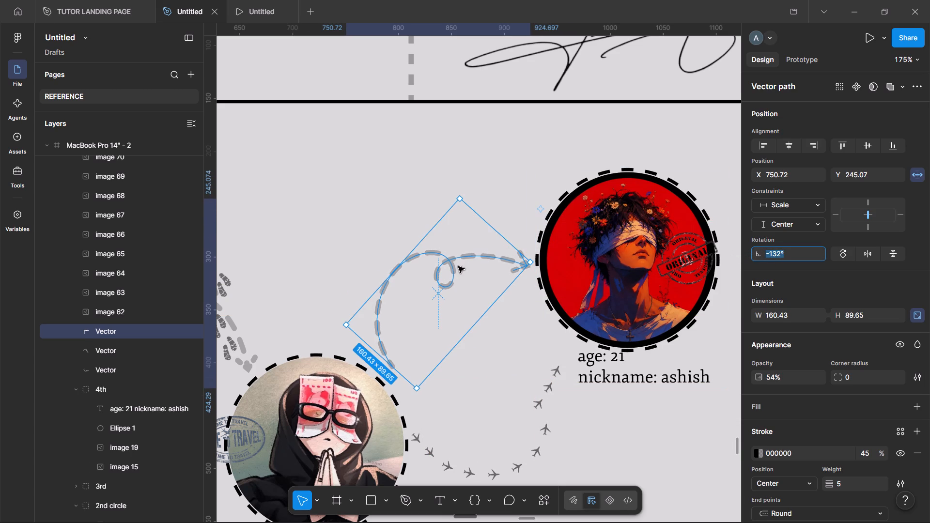
pyautogui.moveTo(456, 266); pyautogui.dragTo(458, 284)
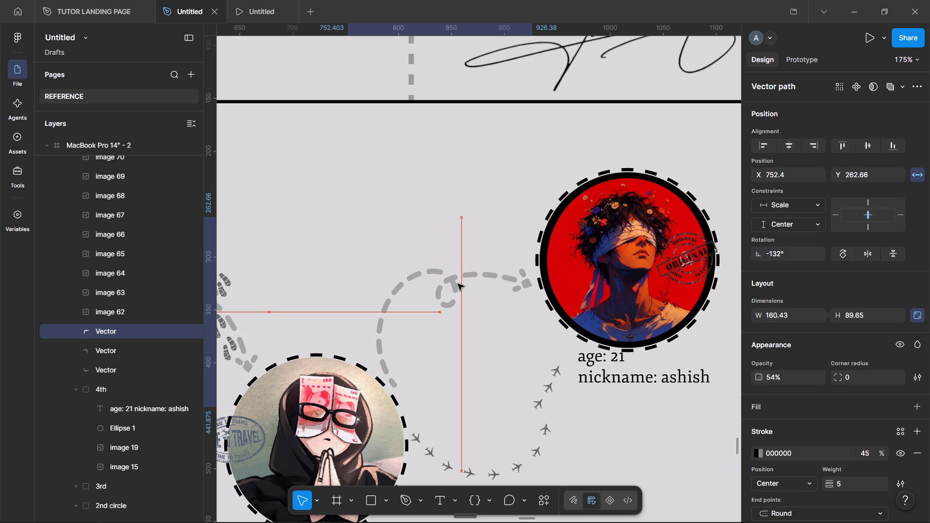
pyautogui.moveTo(458, 284); pyautogui.dragTo(458, 285)
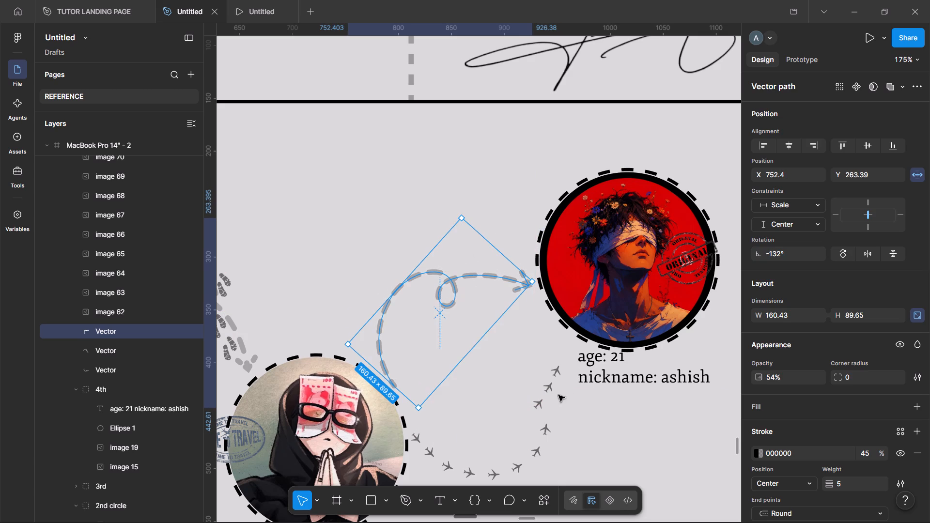
# Group the airplane icons between the third and fourth portraits, image 72 through image 62, and name the group "aeroplane".
pyautogui.click(536, 406)
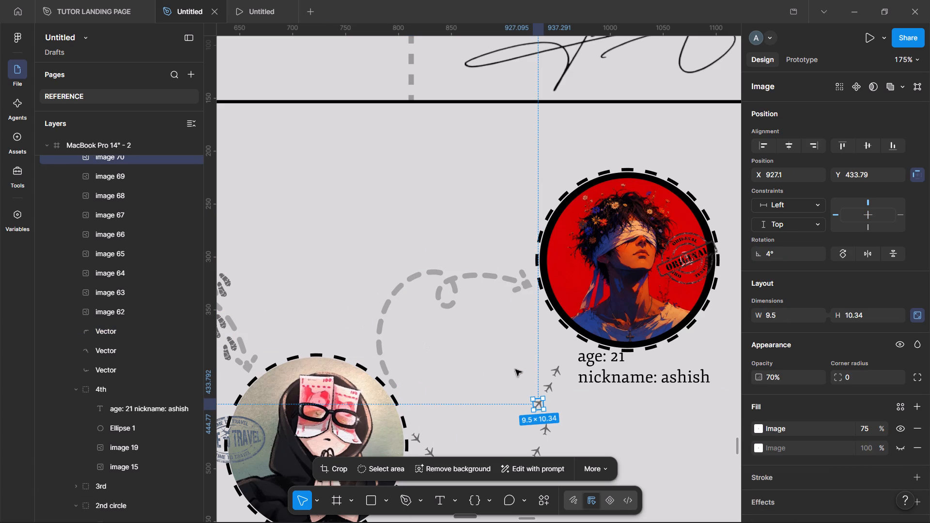
pyautogui.click(553, 370)
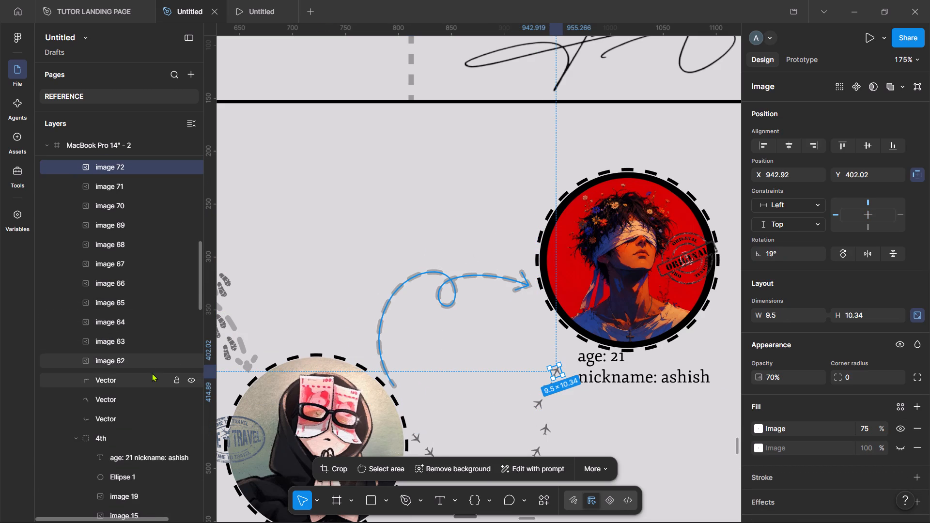
pyautogui.keyDown('shift'); pyautogui.click(124, 362); pyautogui.keyUp('shift')
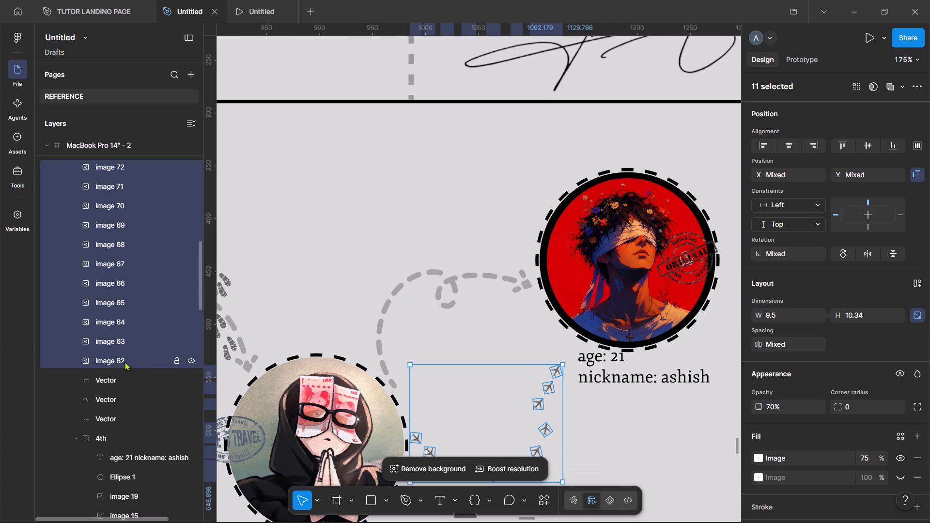
pyautogui.hotkey('ctrl', 'g')
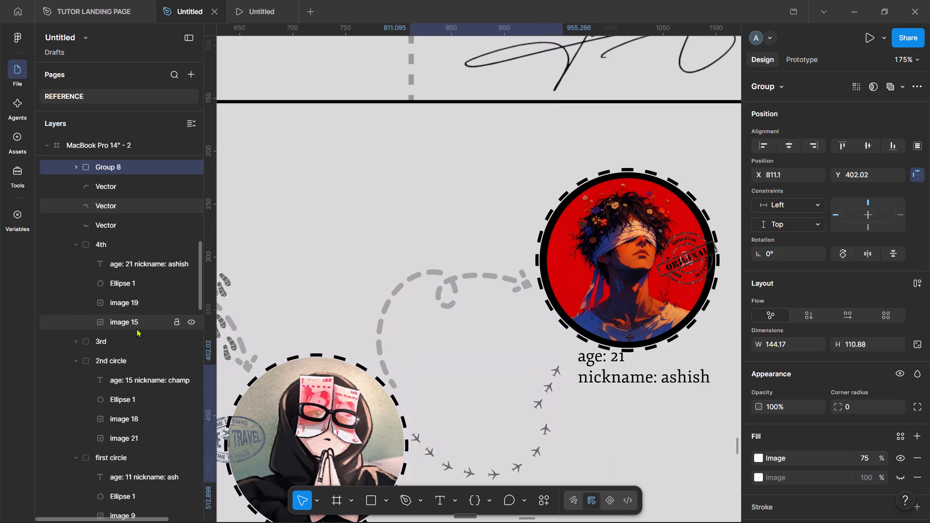
pyautogui.scroll(1, 126, 210)
pyautogui.doubleClick(116, 226)
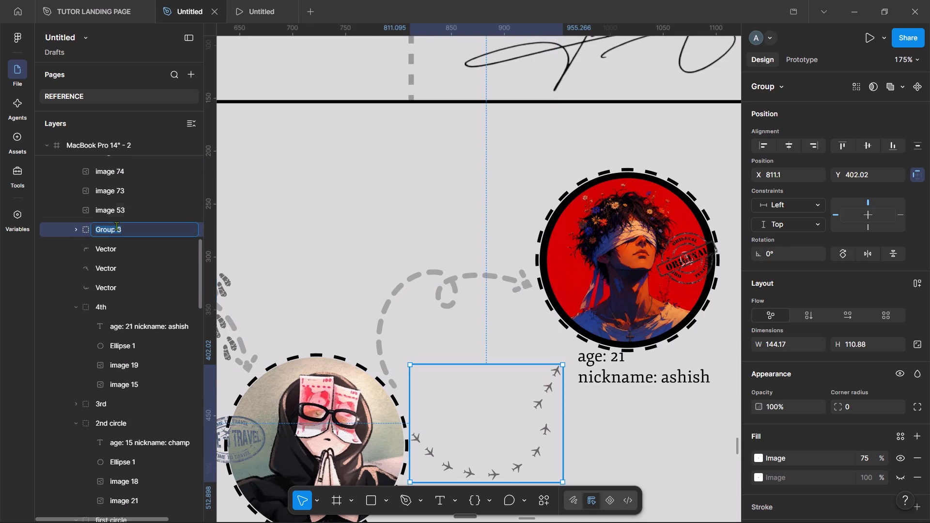
pyautogui.write('aeroplane')
pyautogui.press('Return')
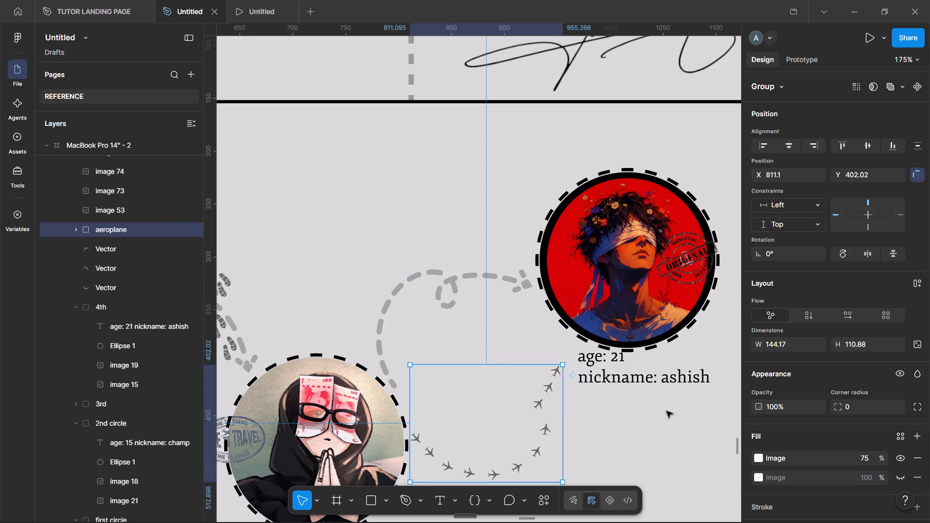
# Flip the aeroplane group horizontally and turn it 90° clockwise.
pyautogui.click(867, 253)
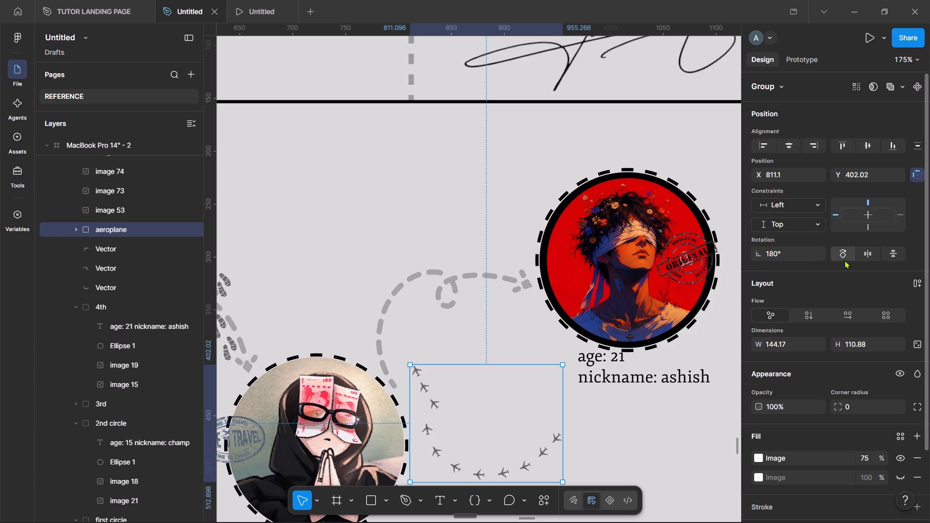
pyautogui.click(847, 256)
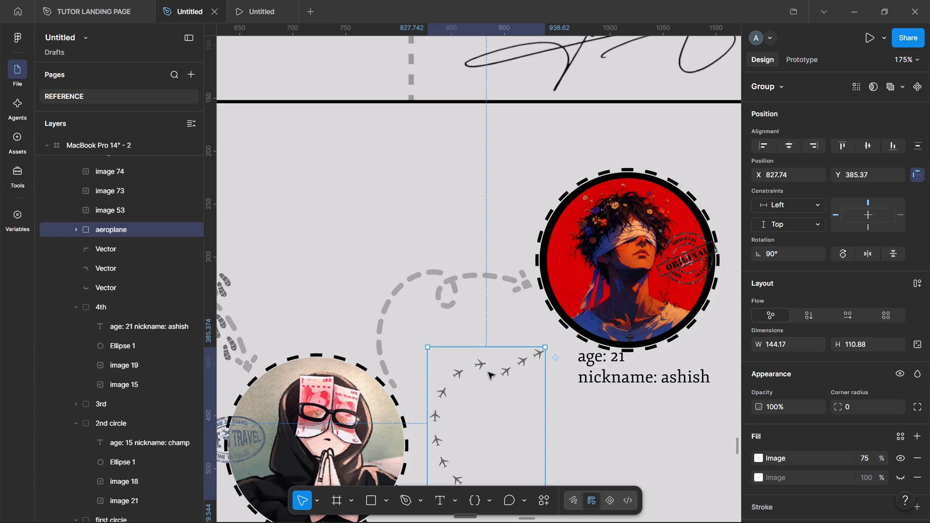
# Move the aeroplane group onto the dashed path between the third and fourth portraits and rotate it to 69°.
pyautogui.moveTo(490, 365); pyautogui.dragTo(431, 253)
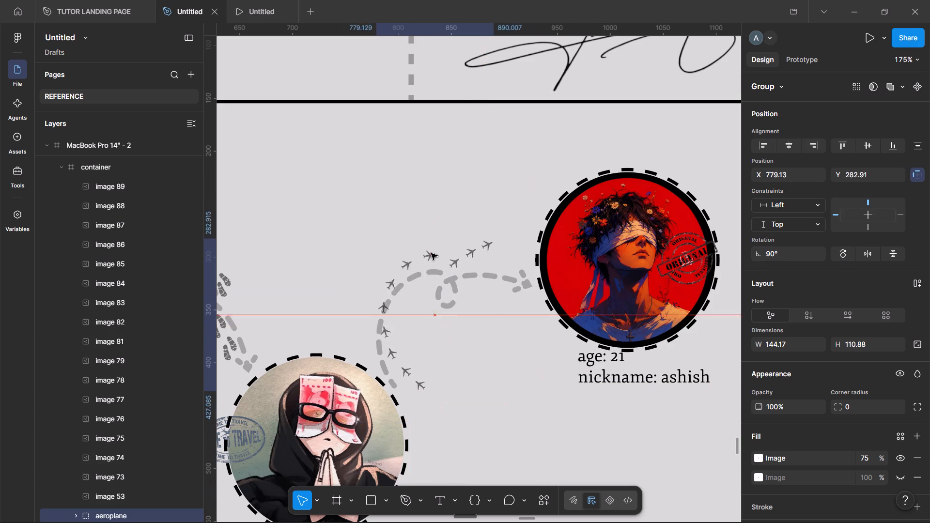
pyautogui.moveTo(431, 253); pyautogui.dragTo(437, 261)
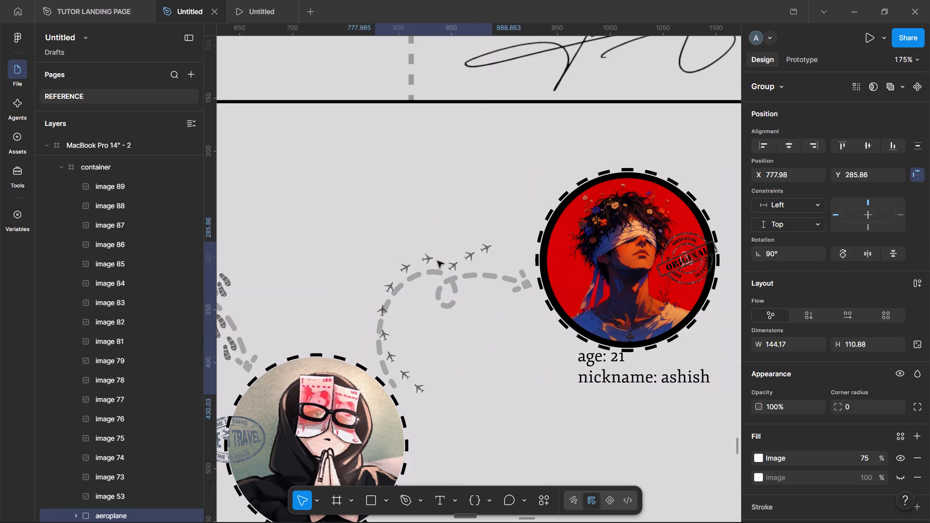
pyautogui.moveTo(437, 261); pyautogui.dragTo(445, 281)
pyautogui.moveTo(757, 258); pyautogui.dragTo(782, 257)
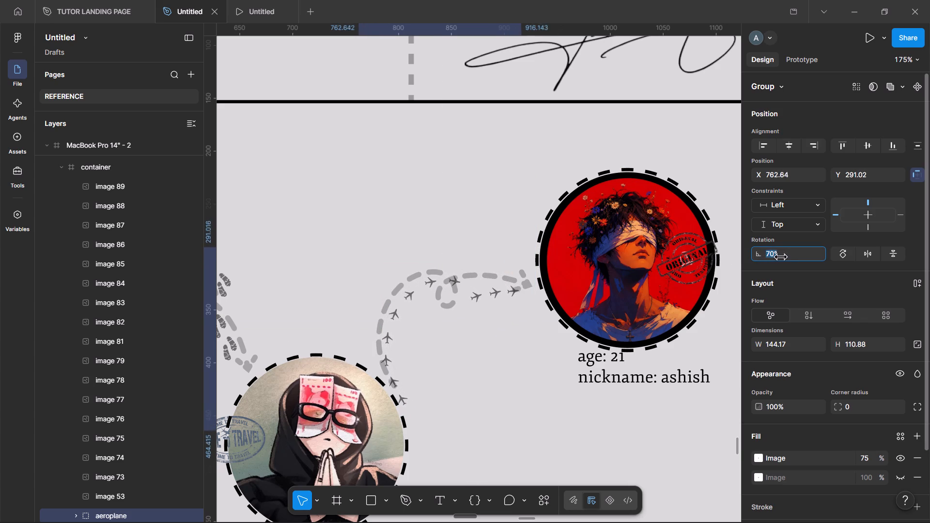
pyautogui.moveTo(782, 257); pyautogui.dragTo(782, 257)
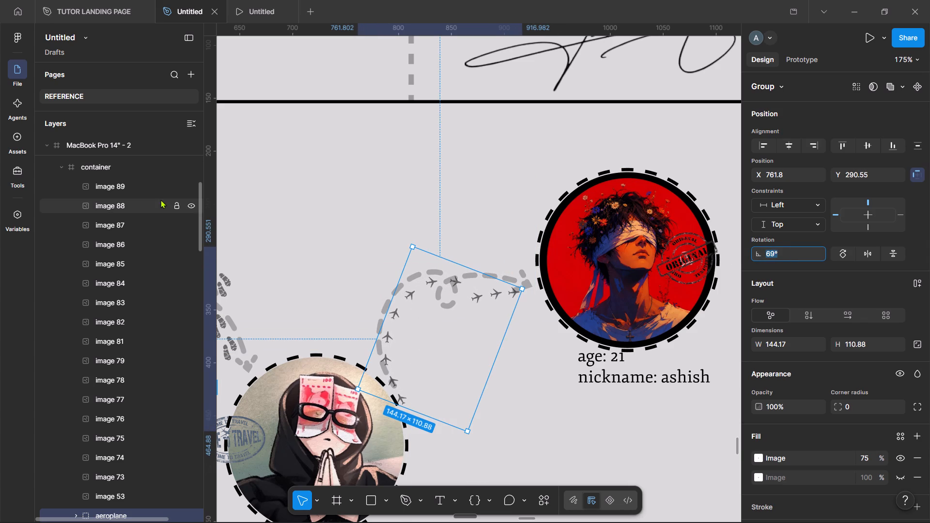
# Rotate the aeroplane group to 73° and move it along the dashed path to about X 752, Y 279.
pyautogui.click(382, 314)
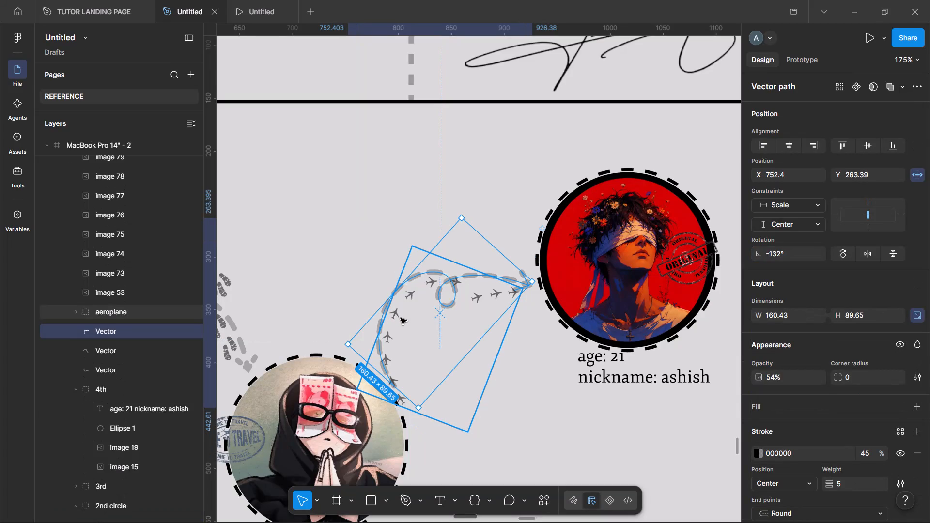
pyautogui.click(401, 319)
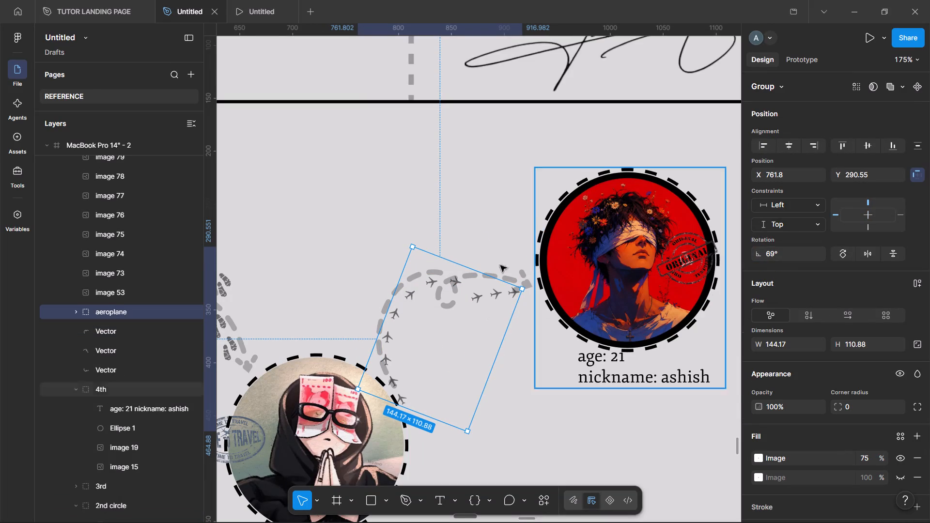
pyautogui.moveTo(757, 249); pyautogui.dragTo(771, 249)
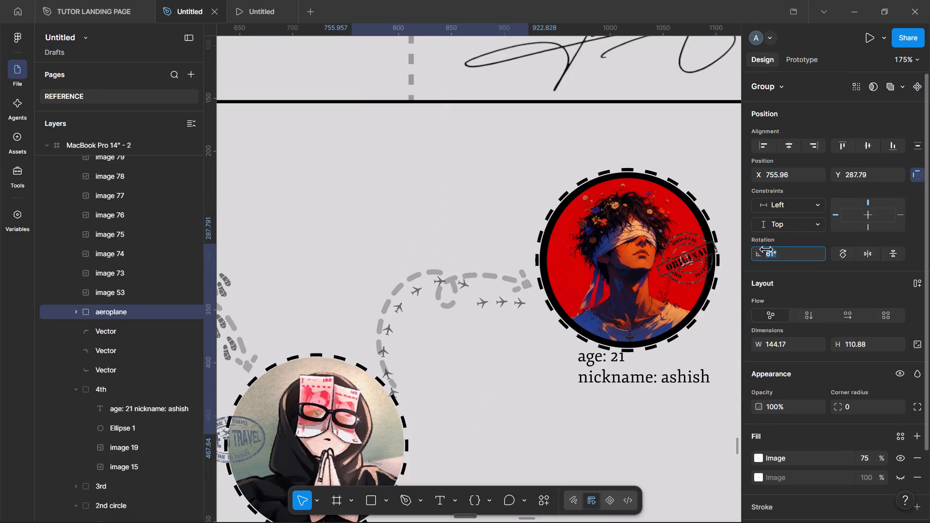
pyautogui.moveTo(771, 249); pyautogui.dragTo(751, 253)
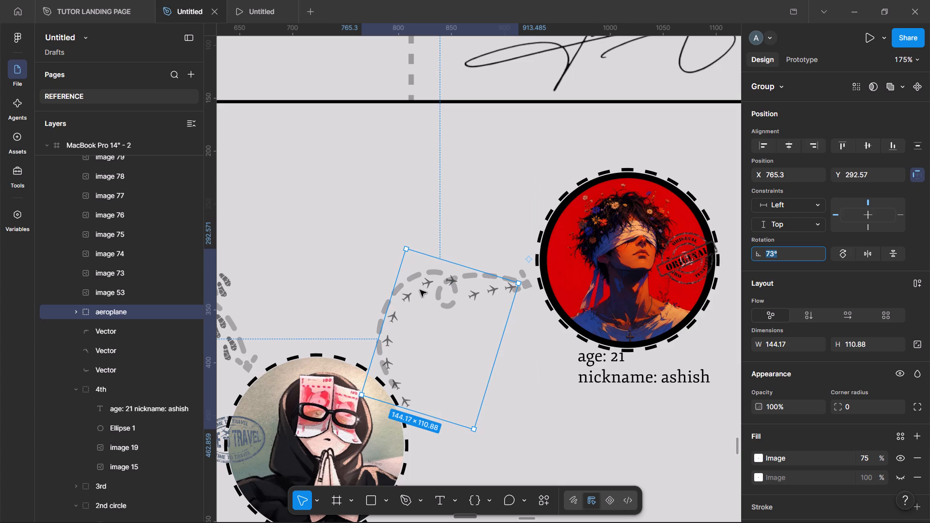
pyautogui.moveTo(453, 384); pyautogui.dragTo(434, 364)
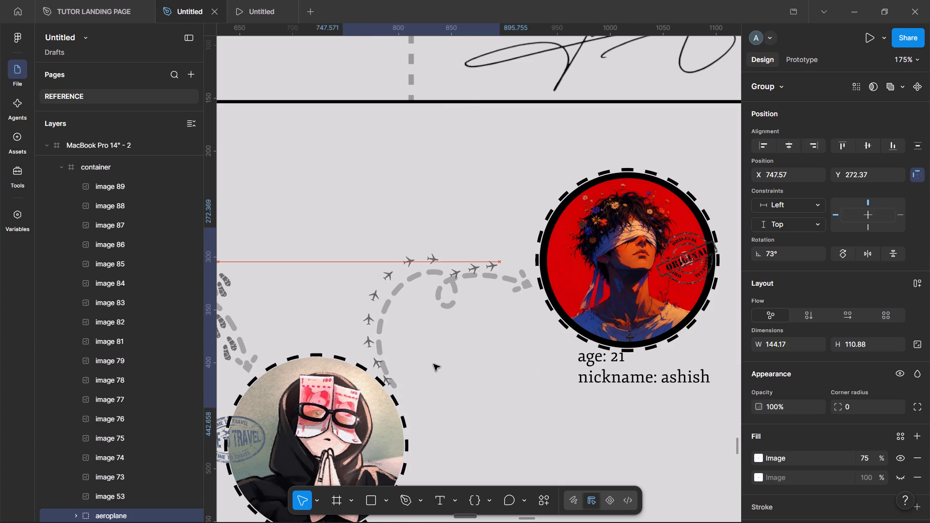
pyautogui.moveTo(434, 364); pyautogui.dragTo(435, 367)
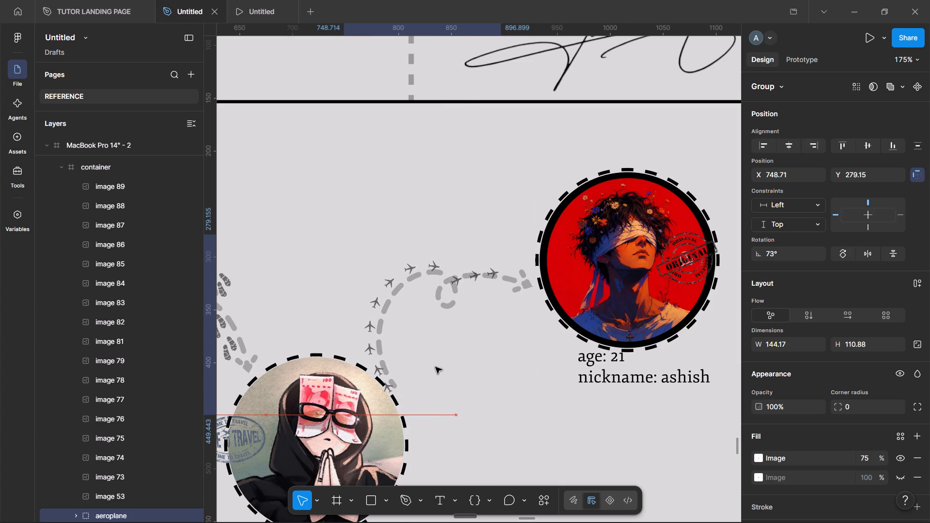
pyautogui.moveTo(435, 367); pyautogui.dragTo(437, 367)
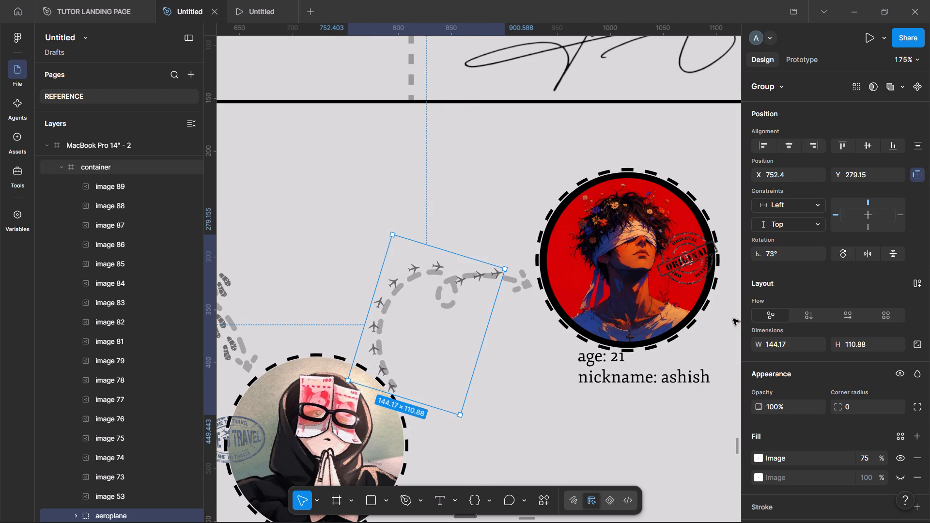
# Rotate the aeroplane group to 60° and nudge it to about X 743, Y 269.
pyautogui.moveTo(759, 257); pyautogui.dragTo(762, 257)
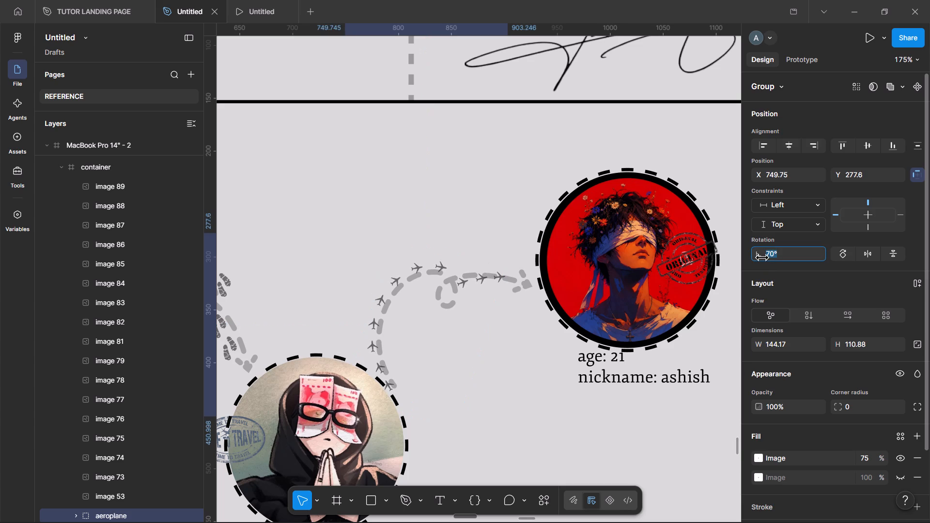
pyautogui.moveTo(762, 257); pyautogui.dragTo(770, 259)
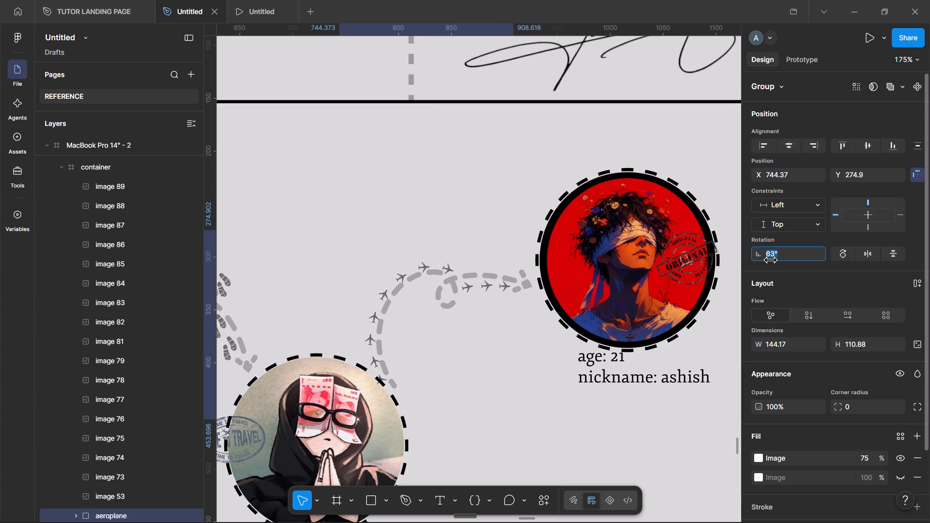
pyautogui.moveTo(770, 259); pyautogui.dragTo(772, 260)
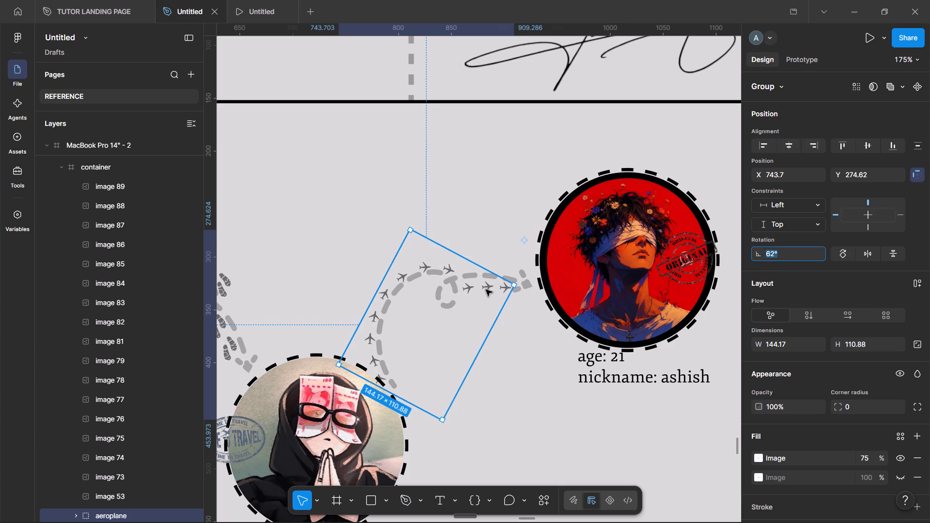
pyautogui.press('Up')
pyautogui.press('Up')
pyautogui.click(488, 287)
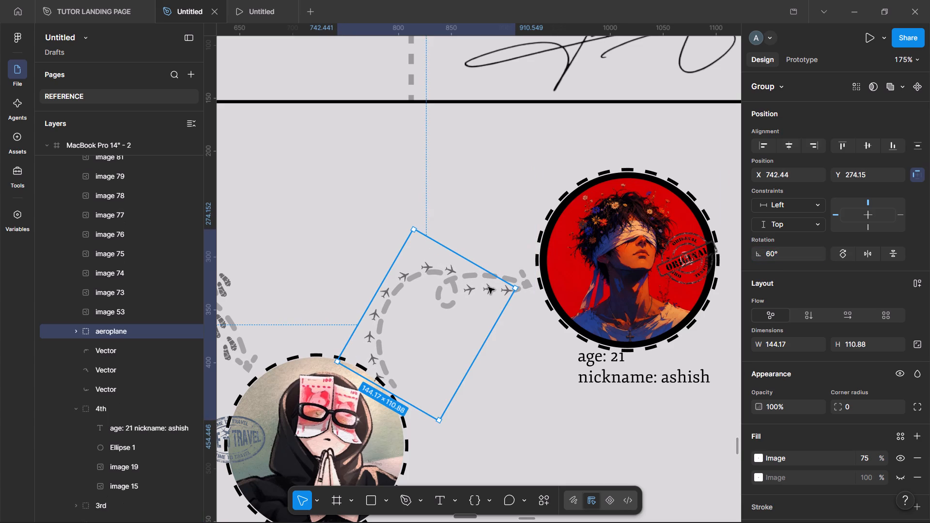
pyautogui.press('Up')
pyautogui.press('Up')
pyautogui.press('Up')
pyautogui.press('Up')
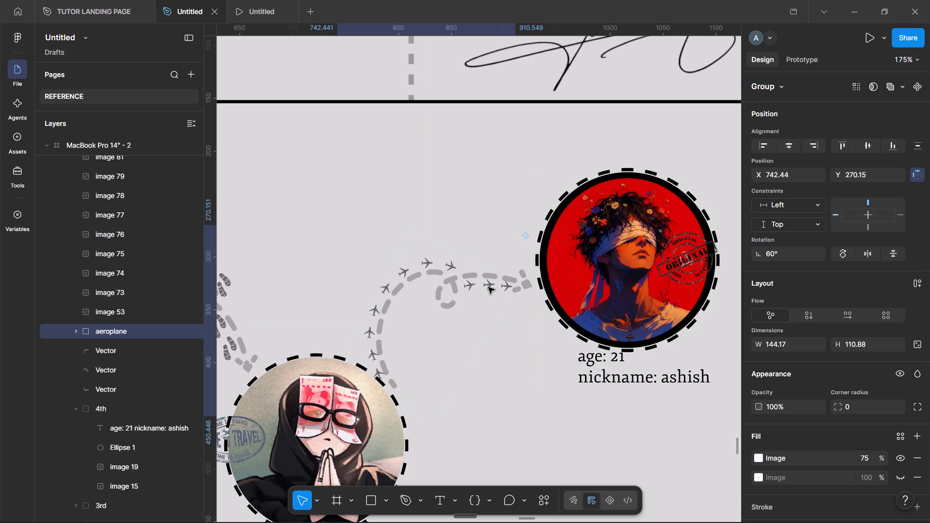
pyautogui.press('Up')
pyautogui.press('Right')
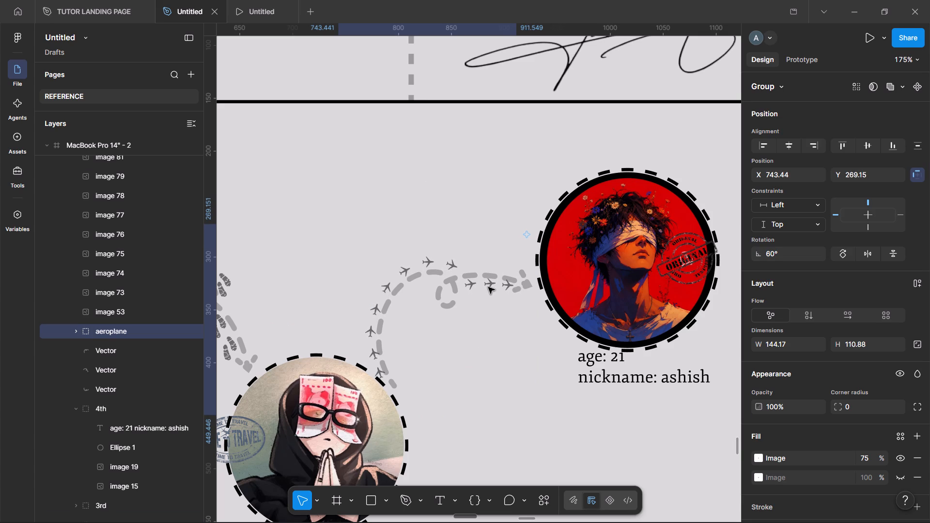
# Rotate the aeroplane group to 56° and nudge it along the dashed path's outer side to about X 737, Y 267.
pyautogui.moveTo(761, 253); pyautogui.dragTo(766, 253)
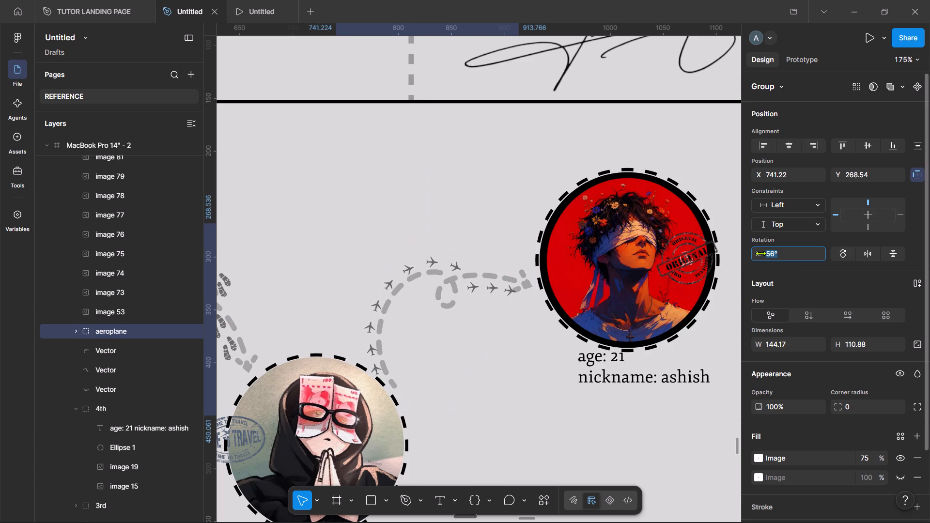
pyautogui.click(435, 293)
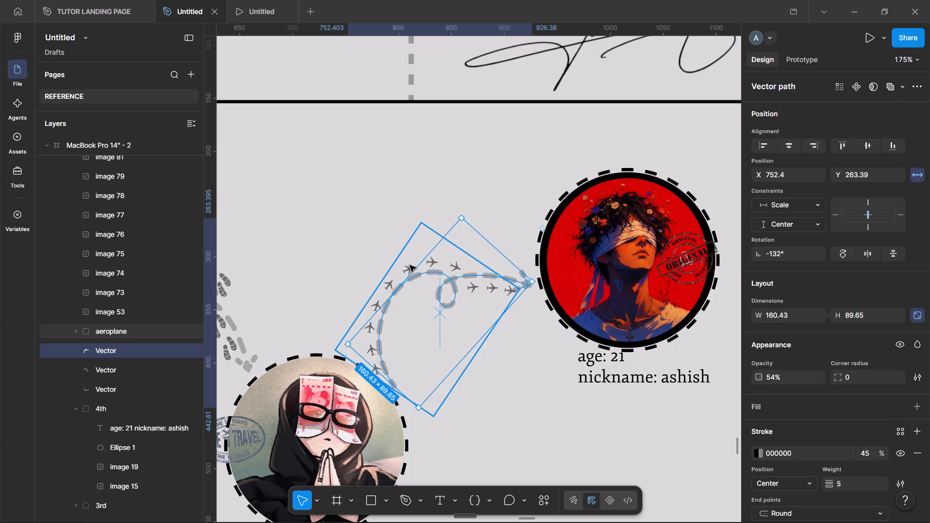
pyautogui.click(408, 267)
pyautogui.press('Up')
pyautogui.press('Up')
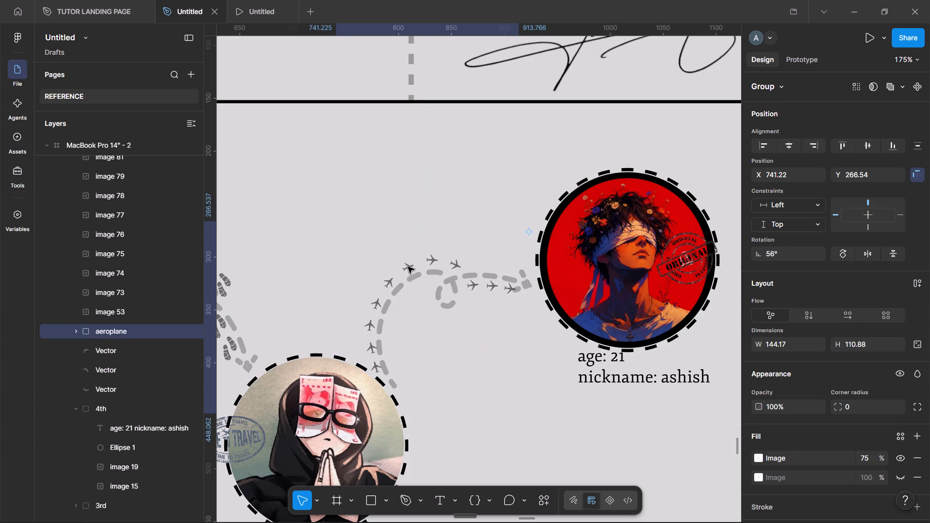
pyautogui.press('Left')
pyautogui.press('Left')
pyautogui.press('Left')
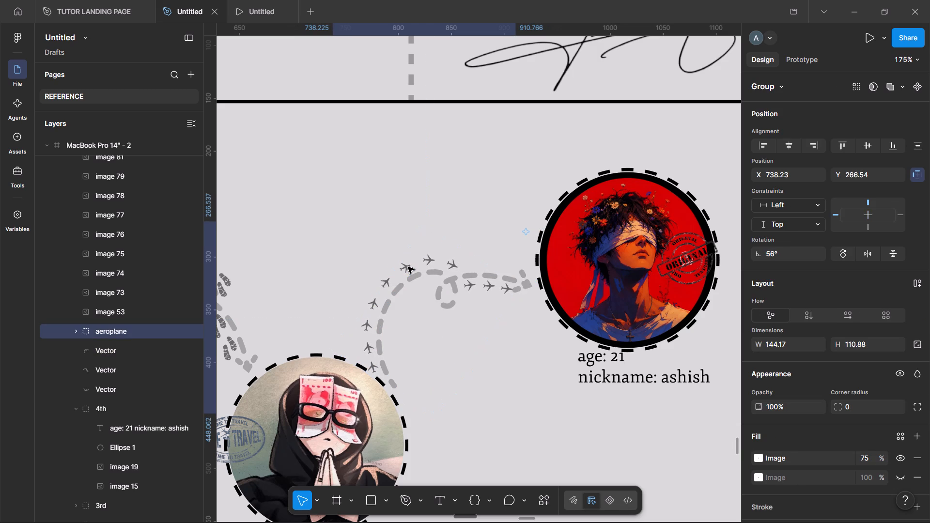
pyautogui.press('Down')
pyautogui.press('Left')
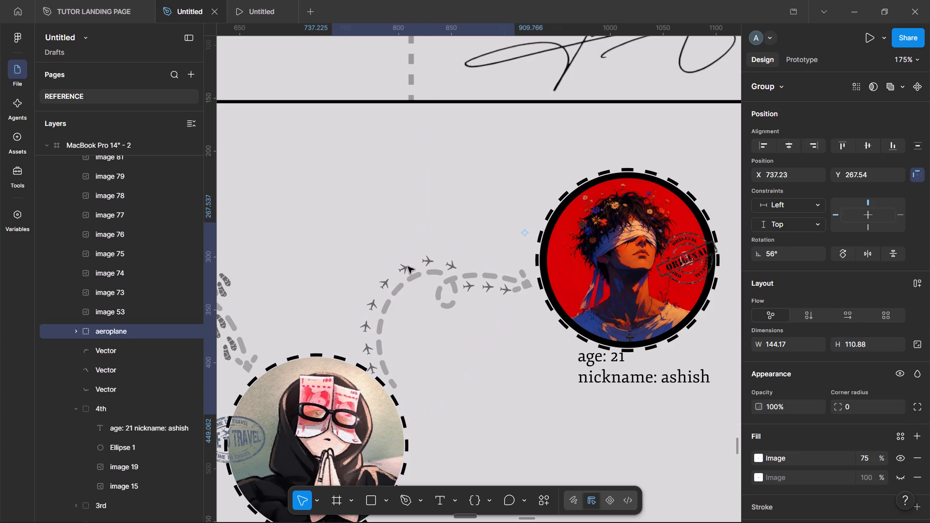
pyautogui.press('Up')
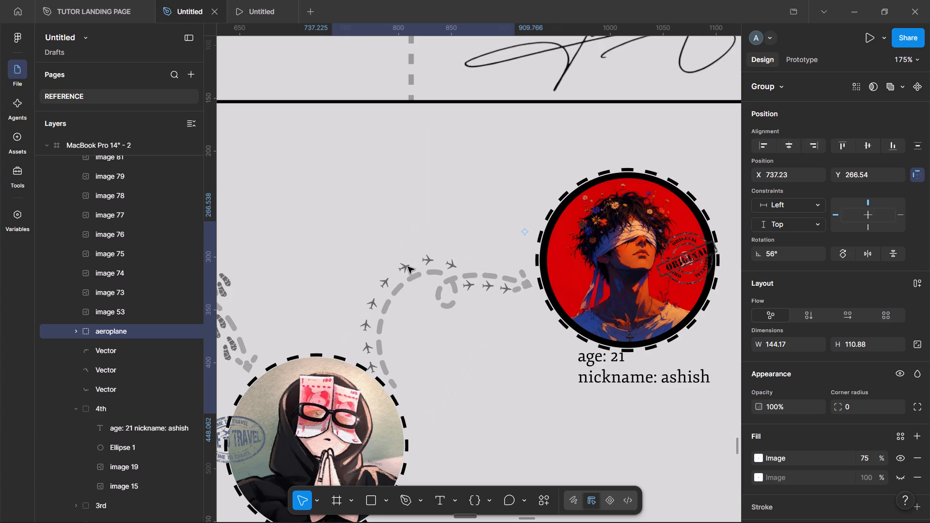
# Move the fourth portrait's age and nickname label up and left, to the portrait's lower-left edge at about Y 370.
pyautogui.hscroll(-3, 591, 284)
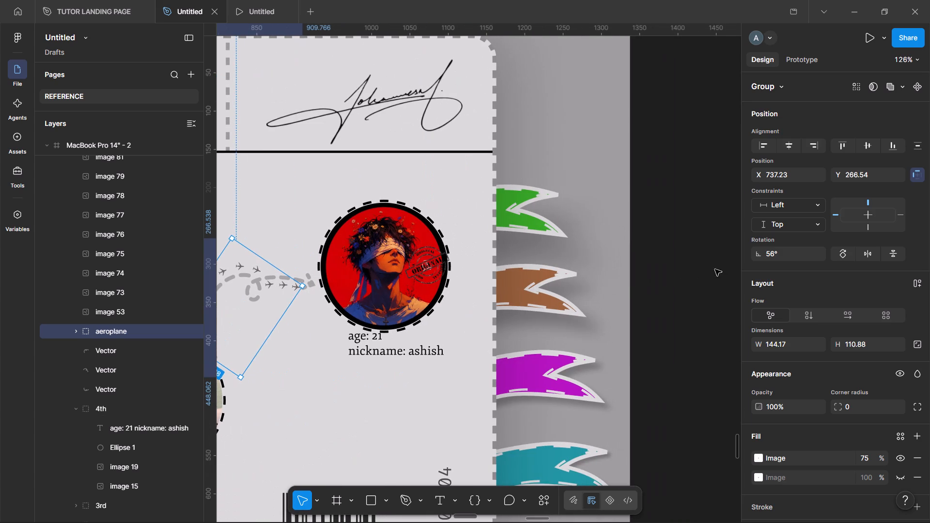
pyautogui.click(718, 268)
pyautogui.doubleClick(381, 354)
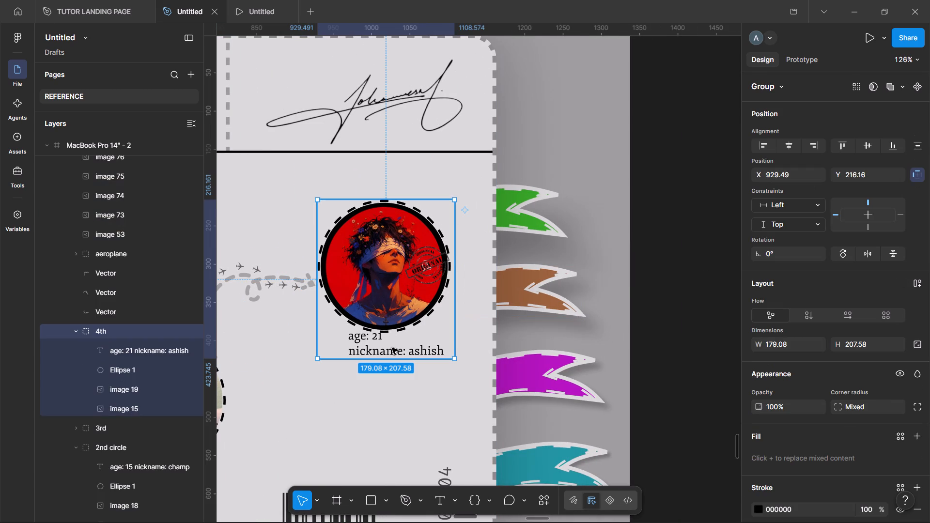
pyautogui.click(392, 348)
pyautogui.click(392, 348)
pyautogui.hscroll(1, 392, 348)
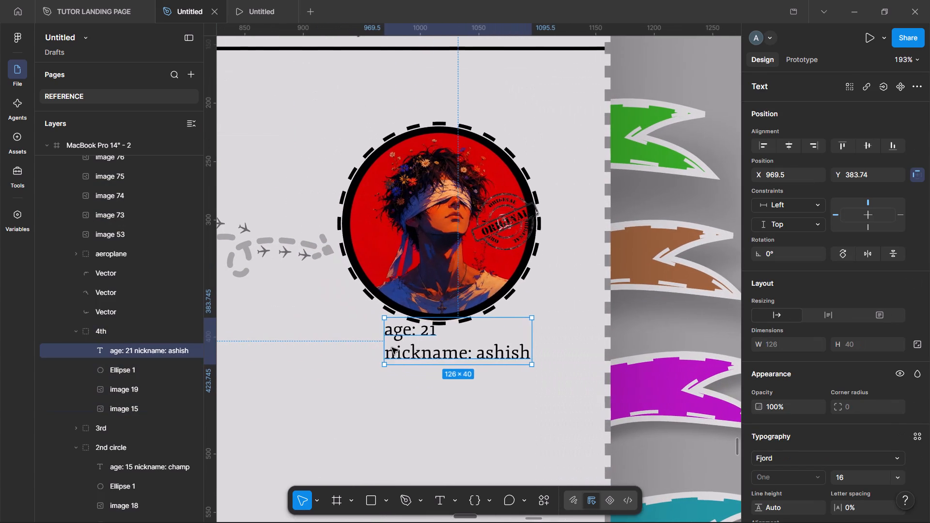
pyautogui.moveTo(443, 351); pyautogui.dragTo(397, 336)
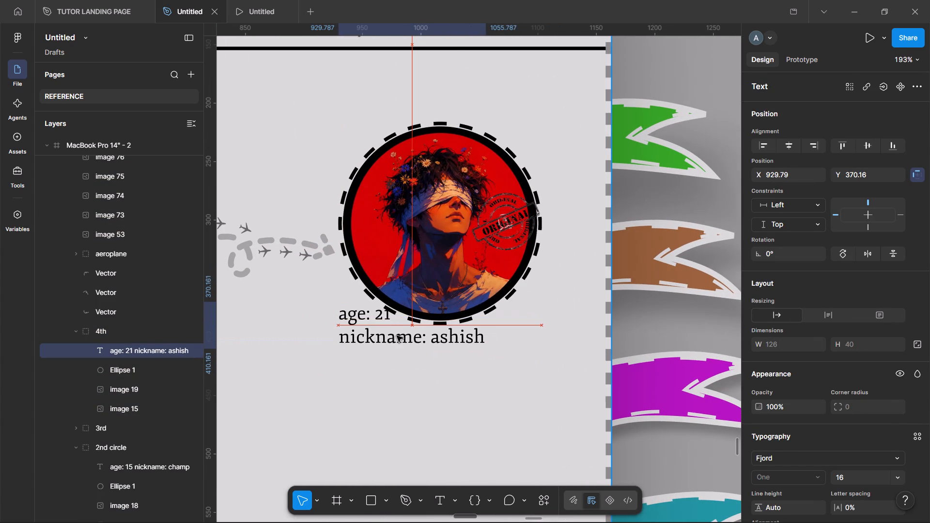
pyautogui.moveTo(397, 336); pyautogui.dragTo(394, 336)
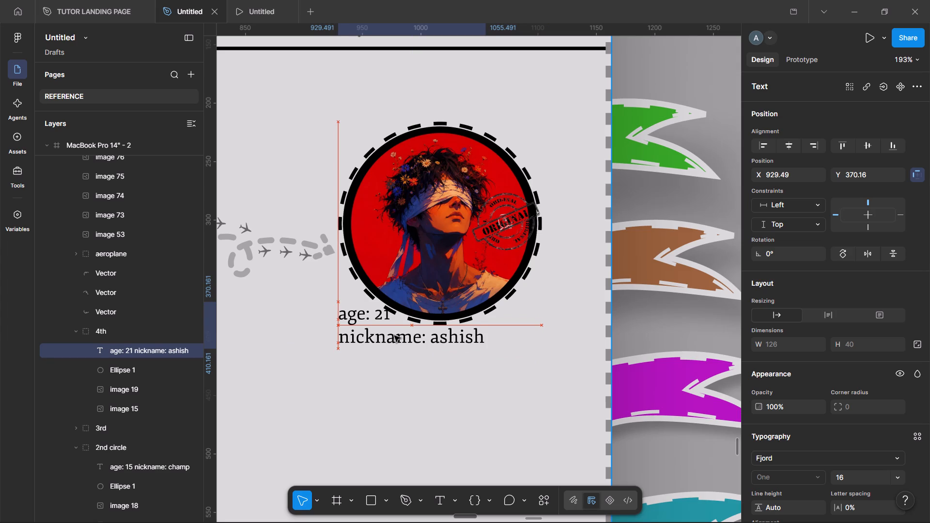
pyautogui.moveTo(394, 336); pyautogui.dragTo(392, 333)
# Compare the dash, weight and style settings of the dashed rings around all four portraits, from fourth back to first.
pyautogui.click(513, 294)
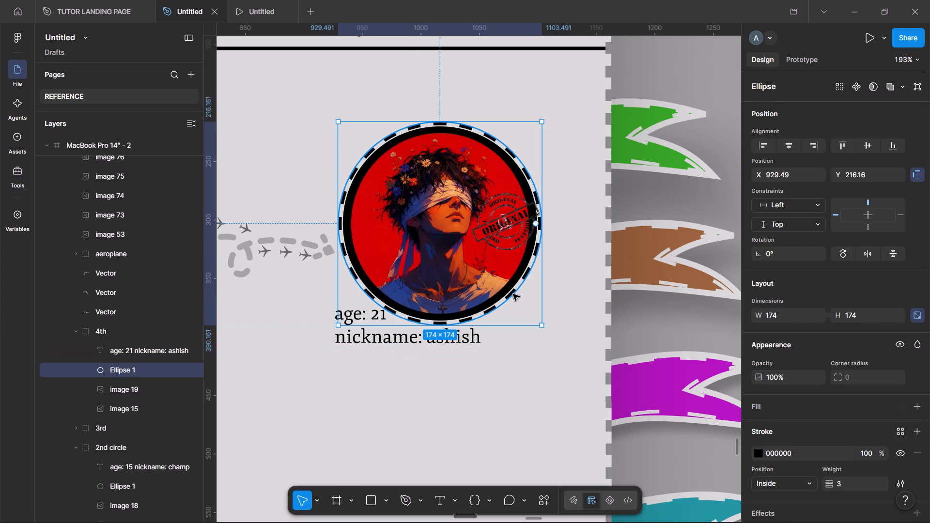
pyautogui.click(907, 423)
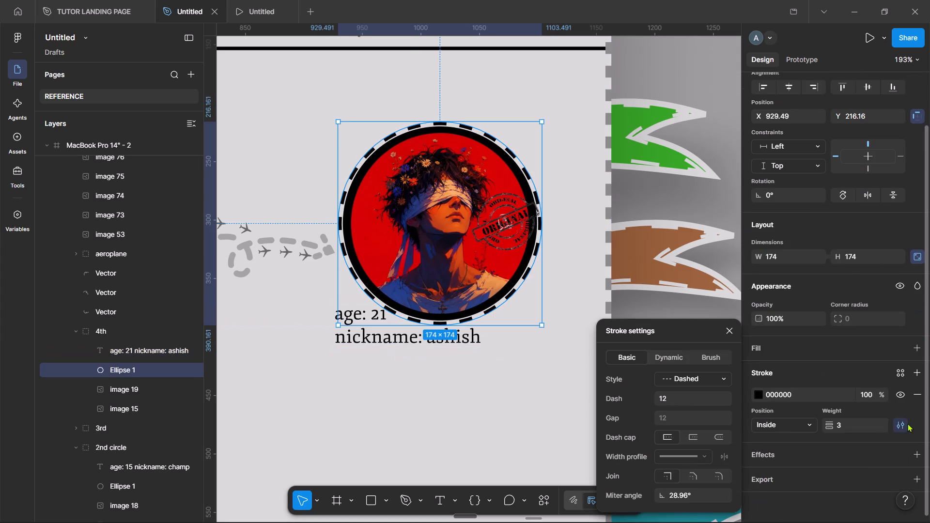
pyautogui.click(907, 423)
pyautogui.hscroll(3, 471, 267)
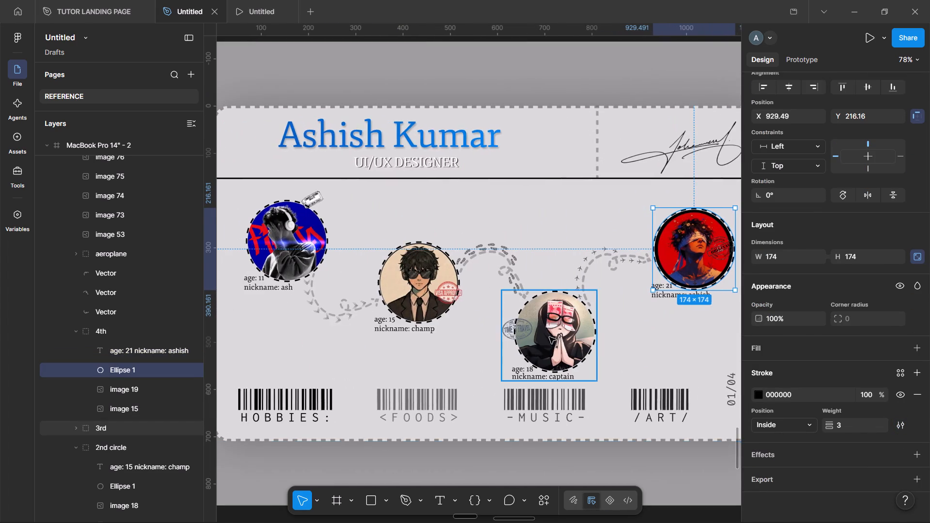
pyautogui.tripleClick(430, 238)
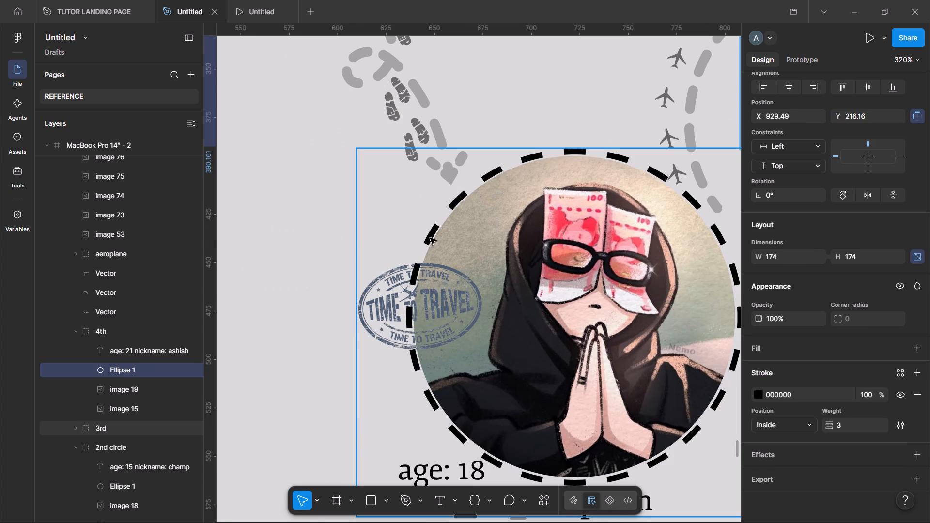
pyautogui.click(899, 419)
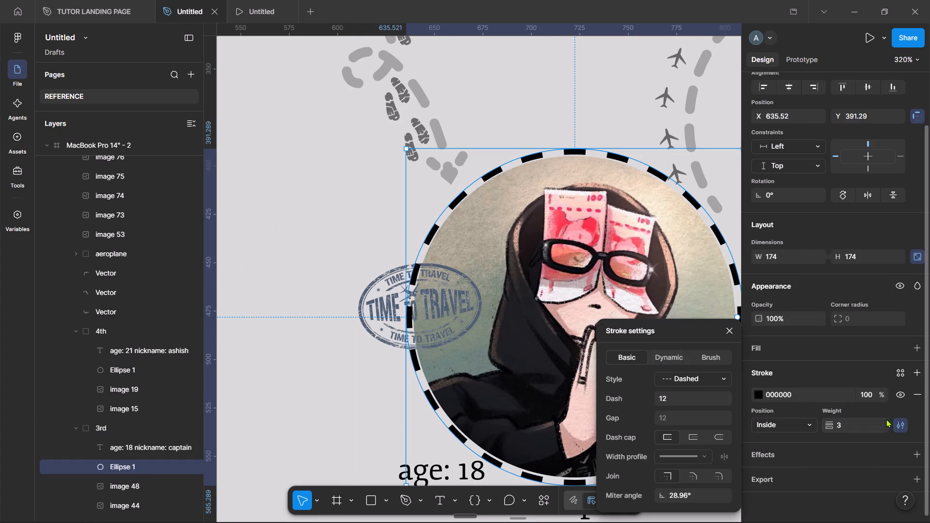
pyautogui.click(900, 422)
pyautogui.hscroll(3, 514, 249)
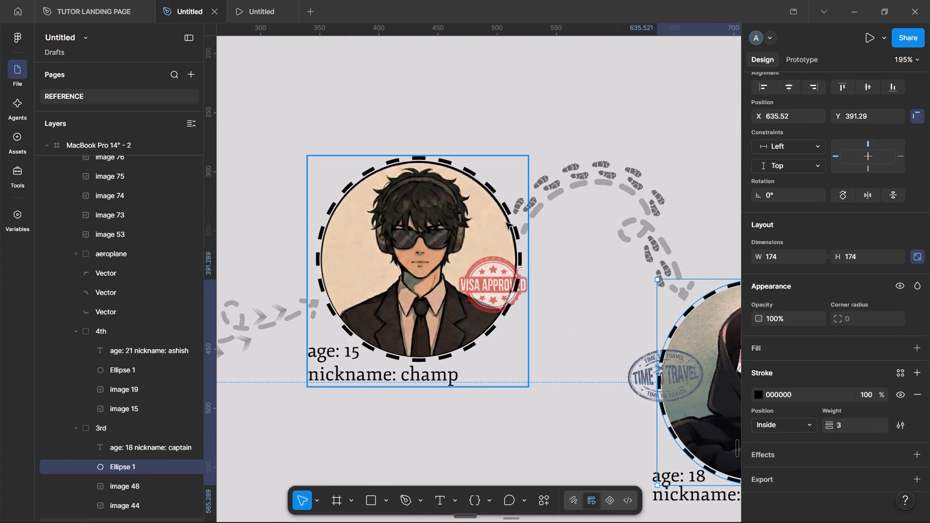
pyautogui.doubleClick(509, 219)
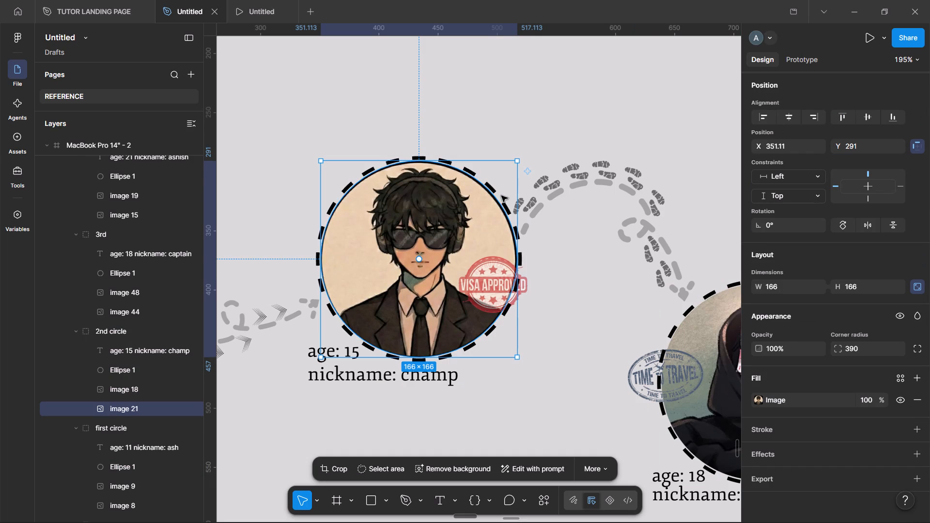
pyautogui.click(493, 191)
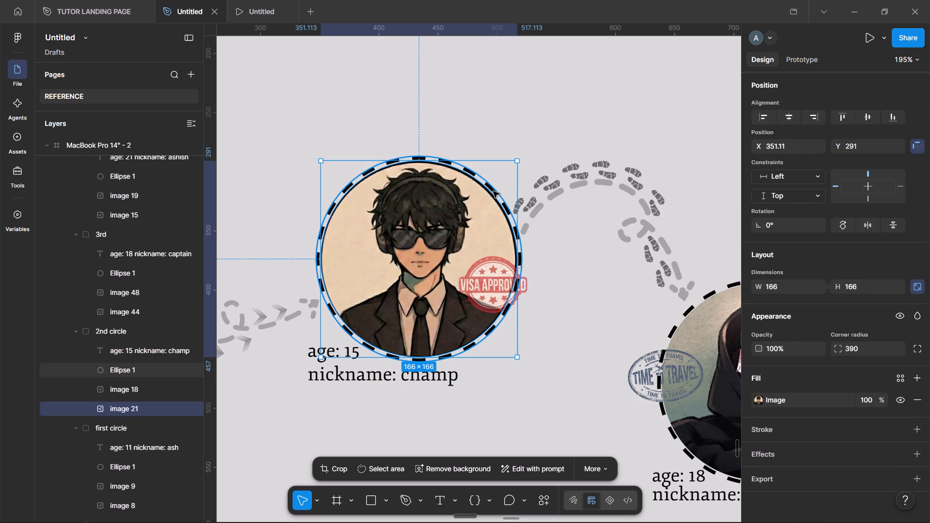
pyautogui.click(902, 422)
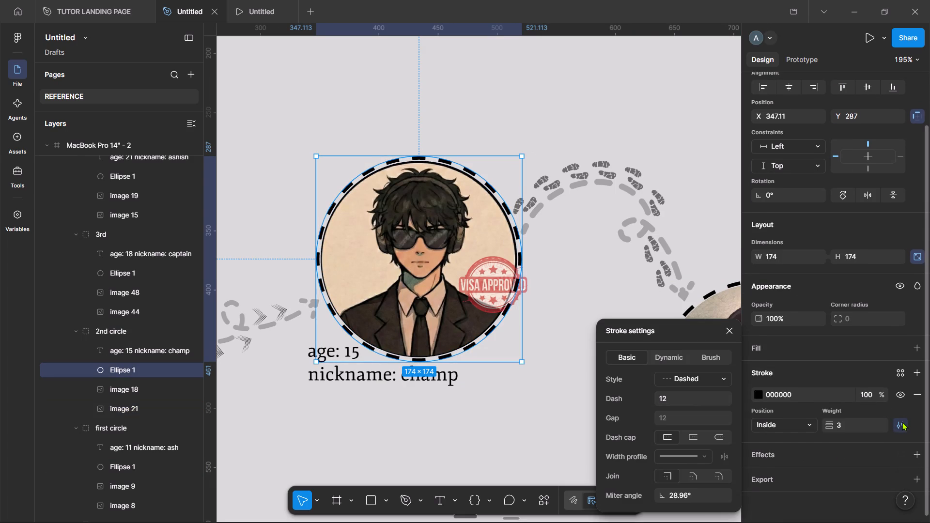
pyautogui.click(902, 422)
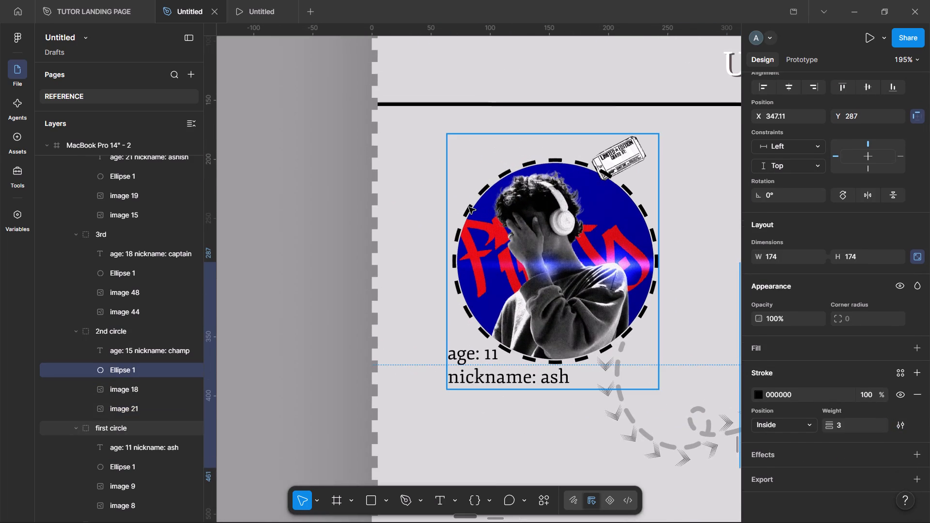
pyautogui.doubleClick(469, 207)
pyautogui.click(901, 423)
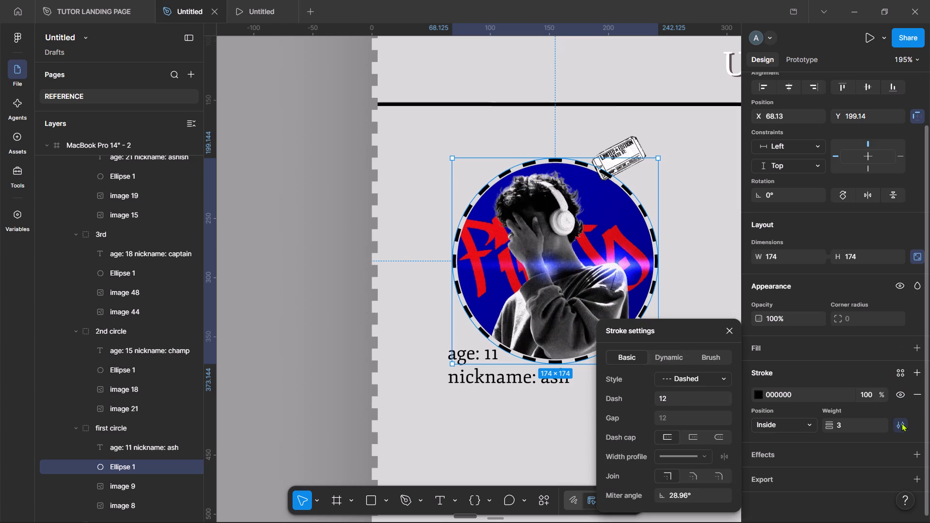
pyautogui.click(901, 423)
# Nudge the first portrait's age and nickname label slightly inward and up, to about X 65, Y 352.
pyautogui.hscroll(-1, 493, 289)
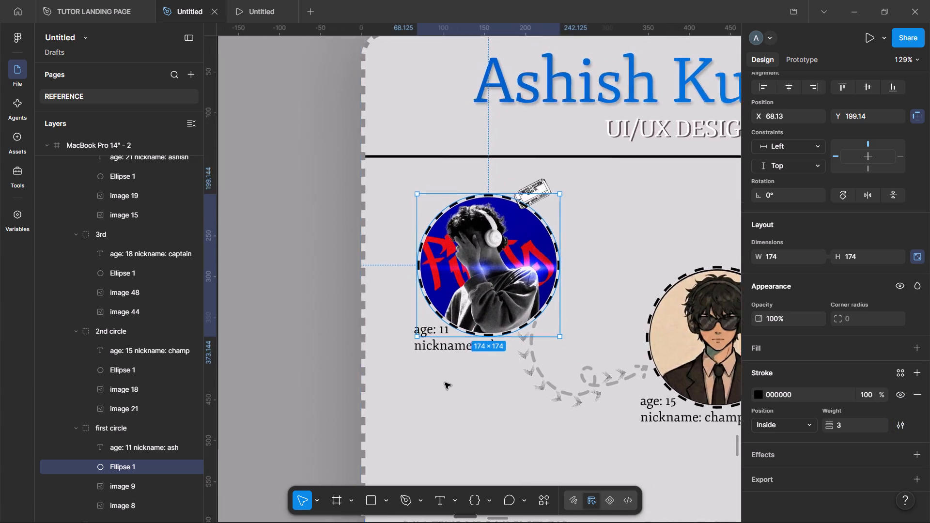
pyautogui.scroll(1, 445, 383)
pyautogui.click(507, 337)
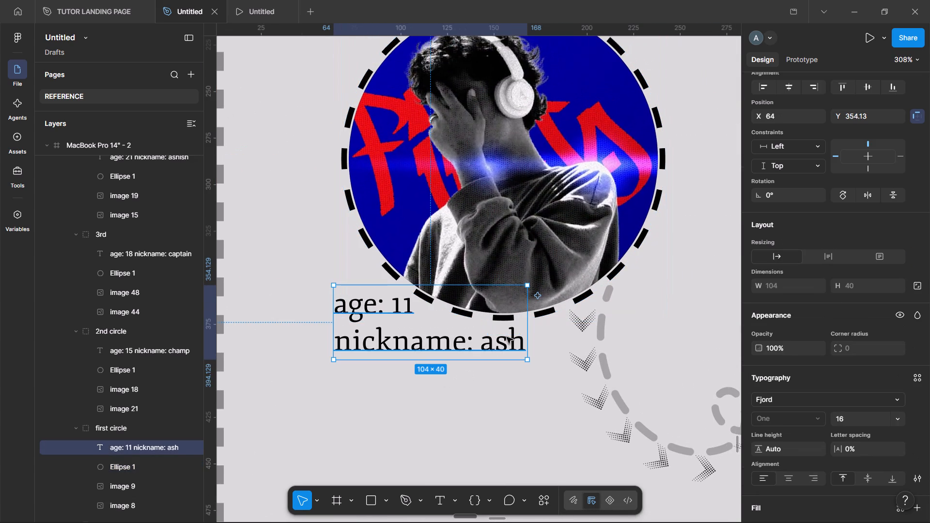
pyautogui.click(503, 335)
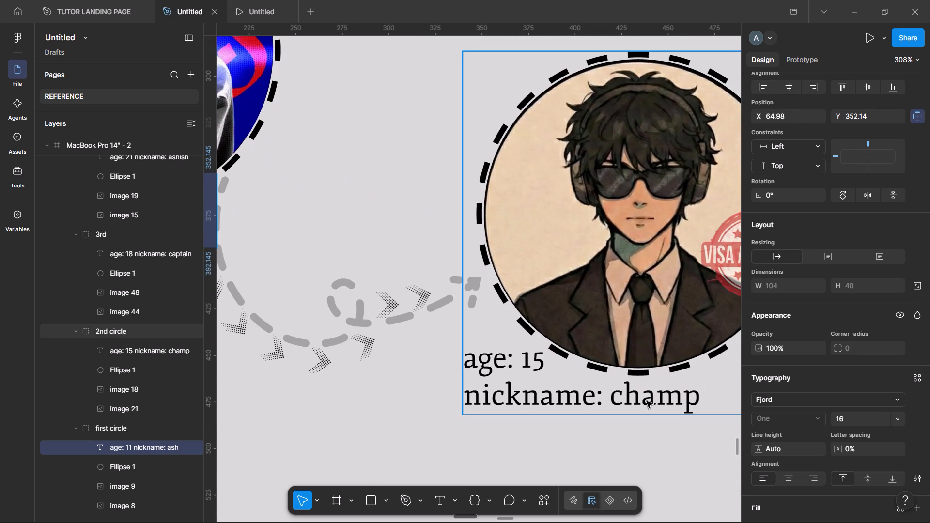
# Nudge the second portrait's age and nickname label toward the ring, to about X 342, Y 441.
pyautogui.doubleClick(647, 401)
pyautogui.moveTo(635, 400); pyautogui.dragTo(639, 399)
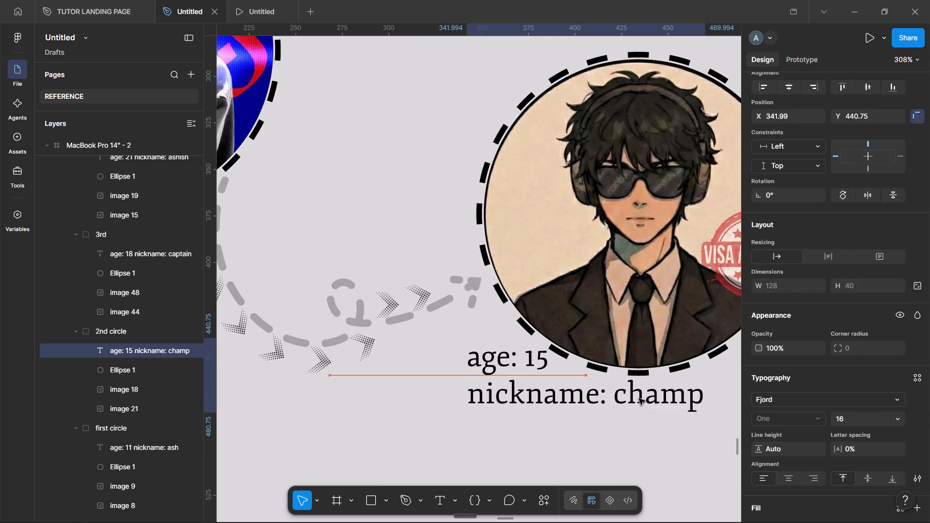
pyautogui.moveTo(639, 399); pyautogui.dragTo(639, 398)
# Nudge the third portrait's age and nickname label up and left, to about X 629, Y 548.
pyautogui.hscroll(-3, 639, 398)
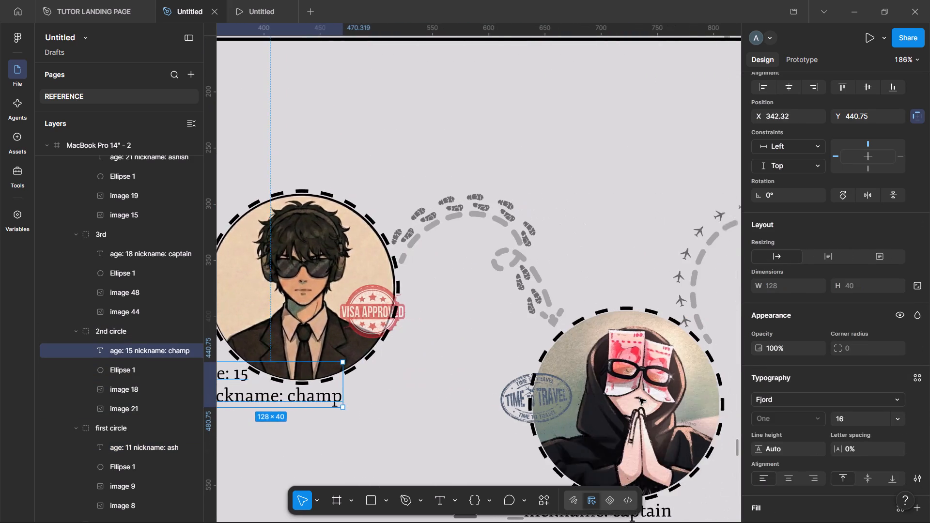
pyautogui.scroll(-1, 639, 398)
pyautogui.scroll(1, 557, 308)
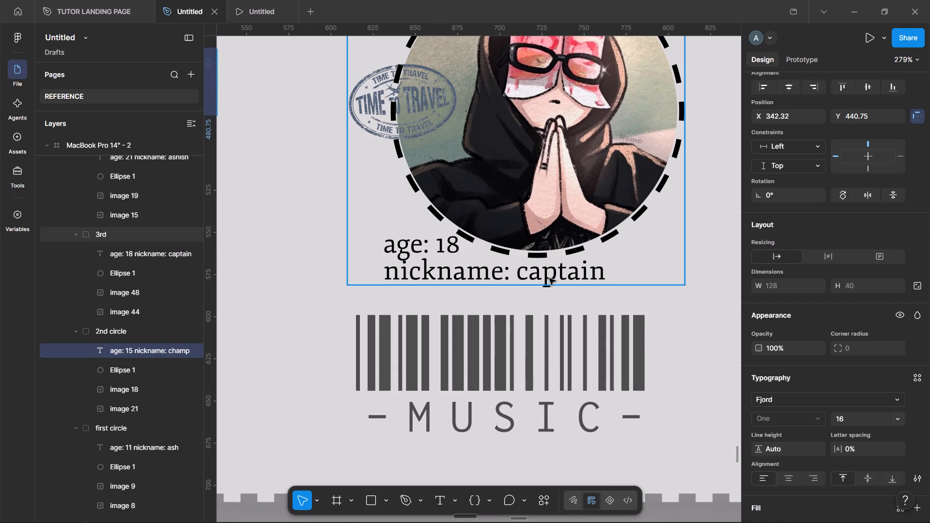
pyautogui.doubleClick(549, 278)
pyautogui.moveTo(535, 274); pyautogui.dragTo(535, 273)
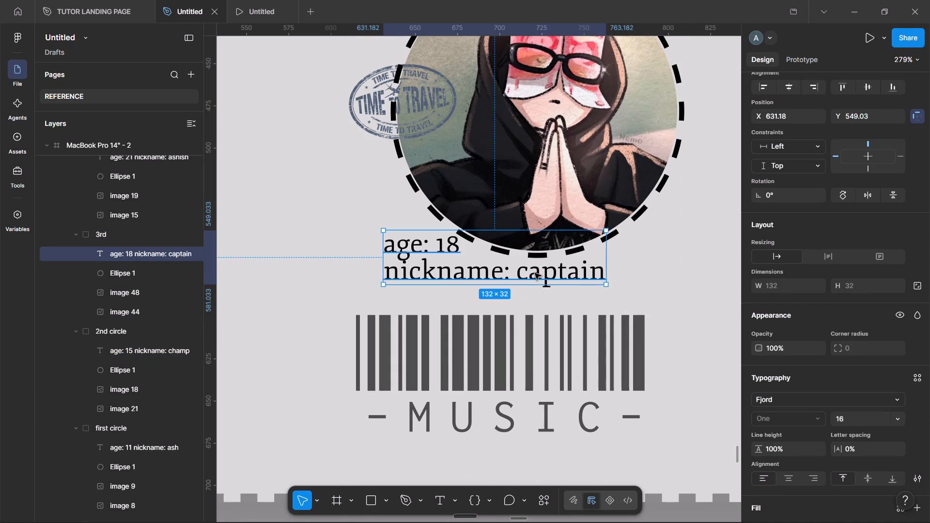
pyautogui.moveTo(535, 273); pyautogui.dragTo(529, 272)
# Shift the fourth portrait's age and nickname label slightly left, to about X 924, Y 370, and deselect it.
pyautogui.scroll(1, 529, 272)
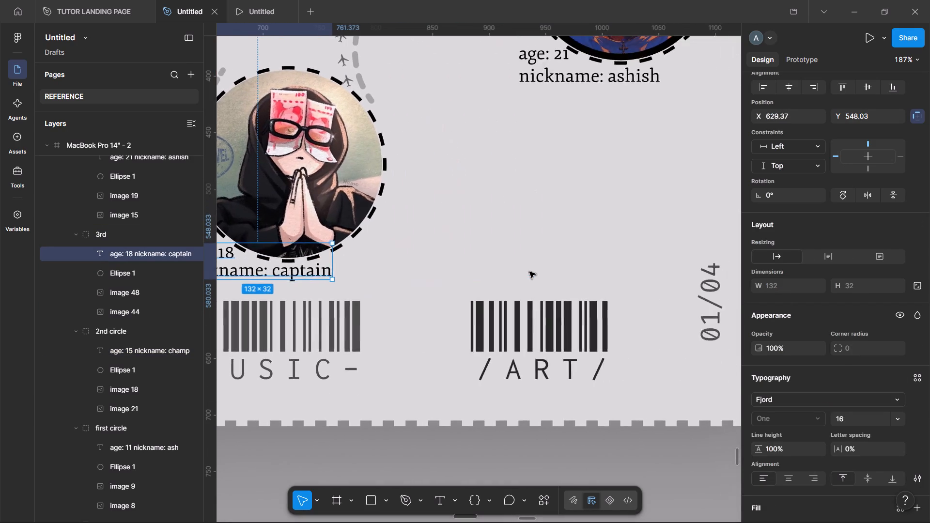
pyautogui.scroll(1, 529, 272)
pyautogui.doubleClick(504, 221)
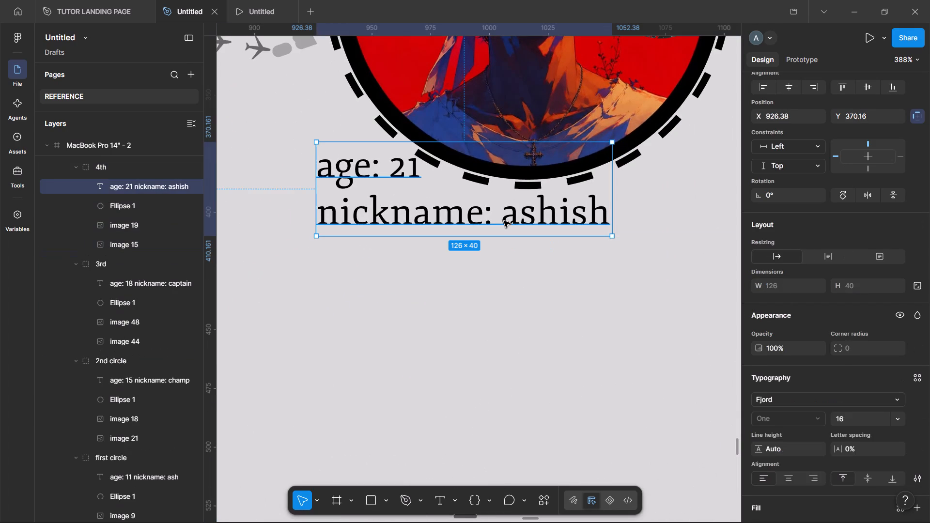
pyautogui.moveTo(513, 221); pyautogui.dragTo(507, 218)
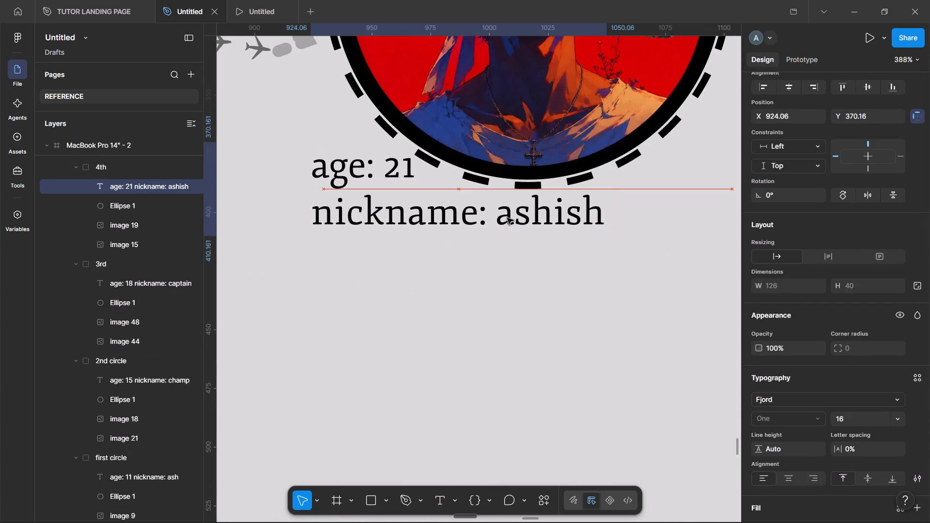
pyautogui.moveTo(507, 218); pyautogui.dragTo(508, 218)
pyautogui.moveTo(508, 218); pyautogui.dragTo(508, 218)
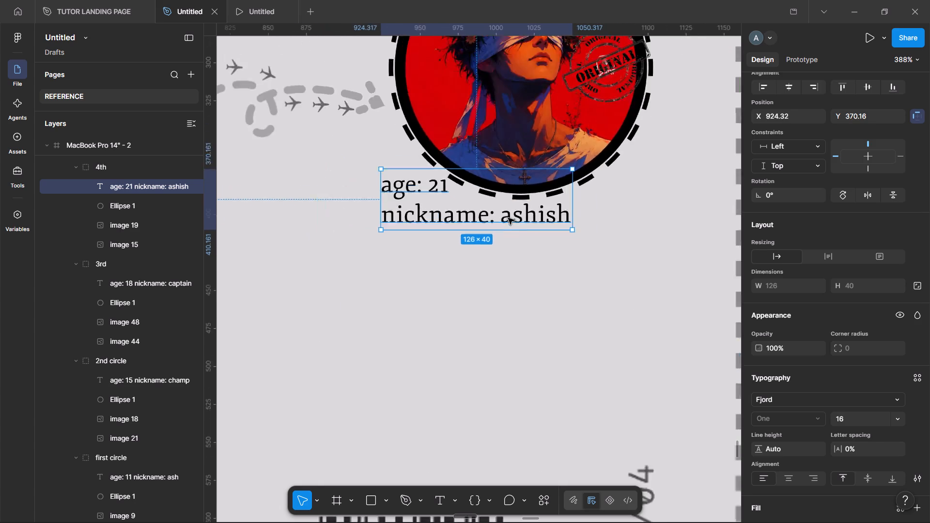
pyautogui.click(671, 381)
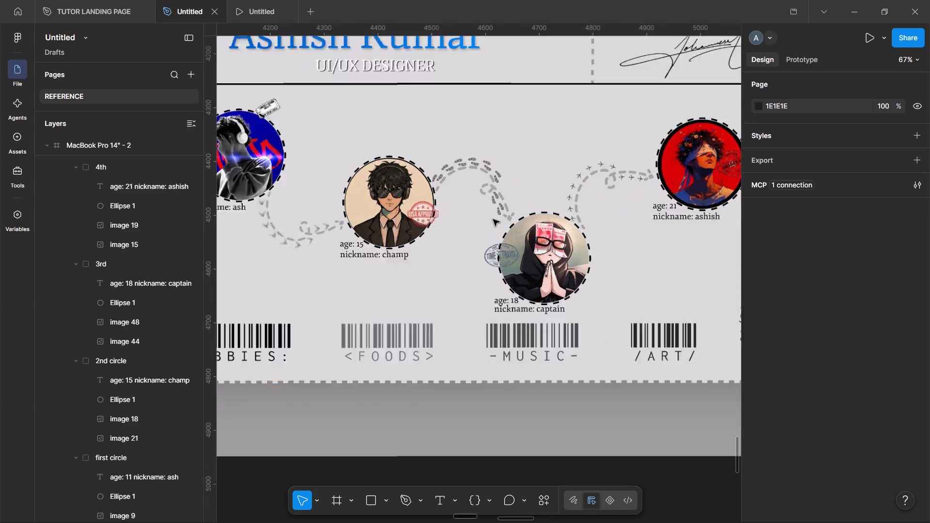
# Group the eight footprint images, image 79 through image 53, along the dashed path between the second and third portraits.
pyautogui.doubleClick(510, 203)
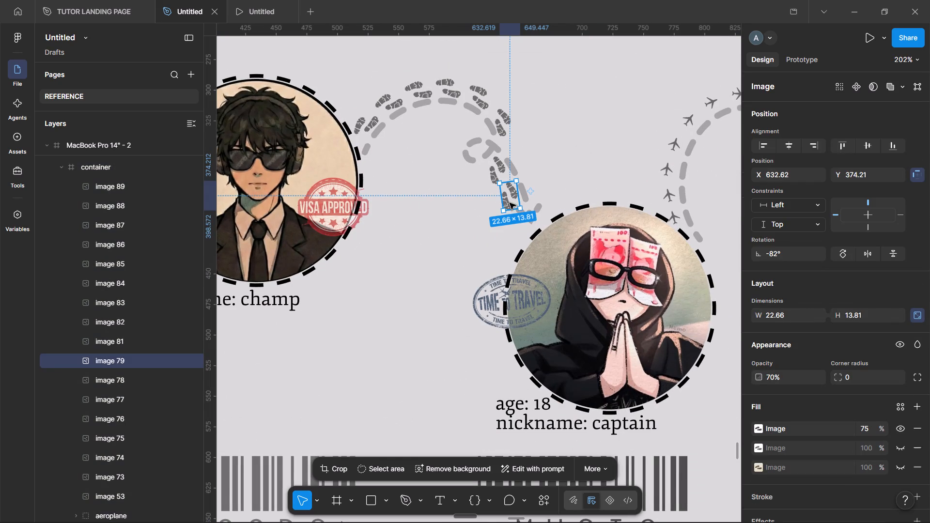
pyautogui.scroll(1, 141, 336)
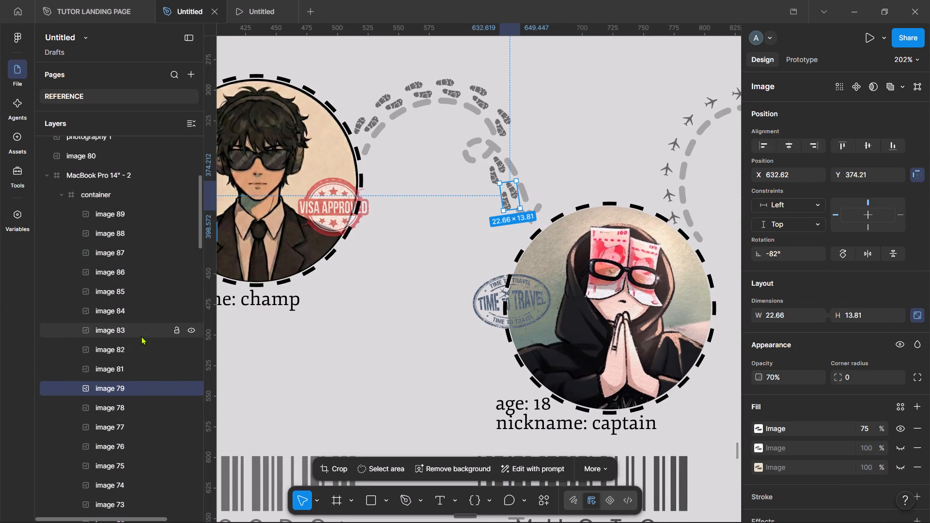
pyautogui.scroll(1, 141, 347)
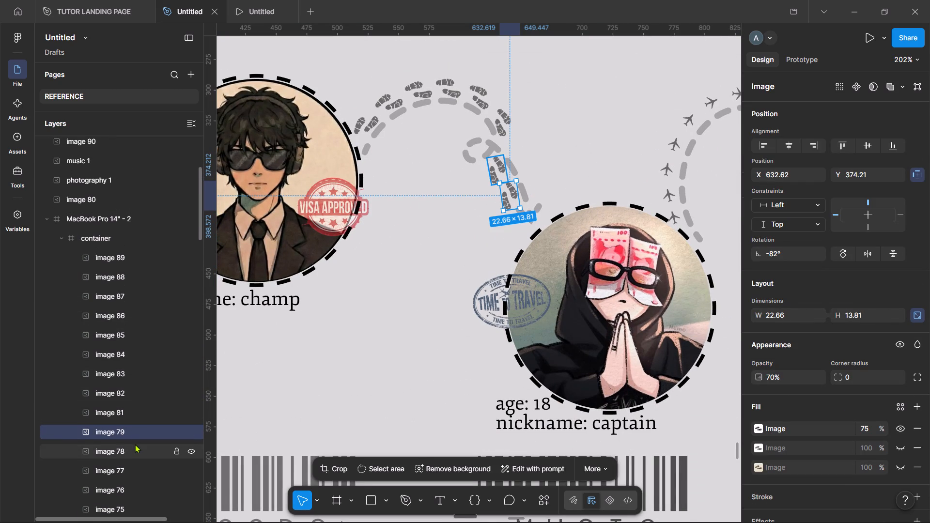
pyautogui.scroll(-3, 135, 444)
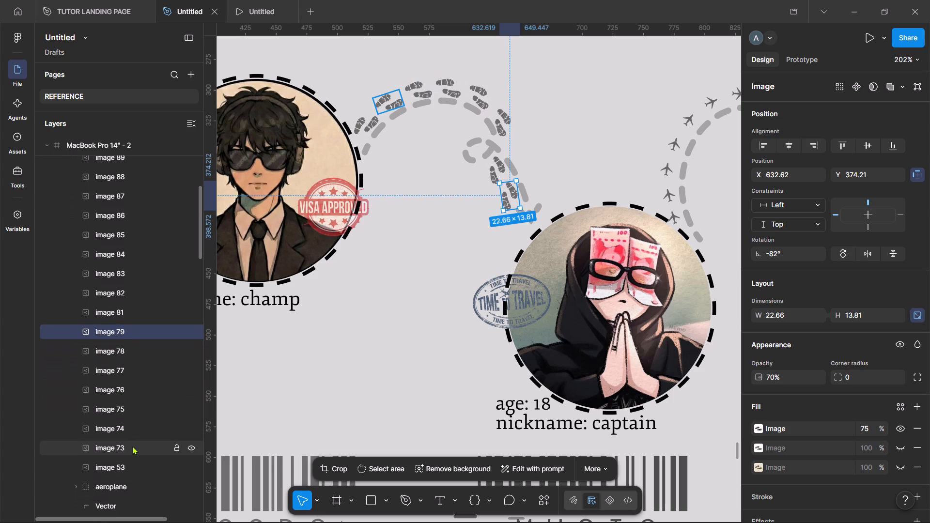
pyautogui.keyDown('shift'); pyautogui.click(128, 463); pyautogui.keyUp('shift')
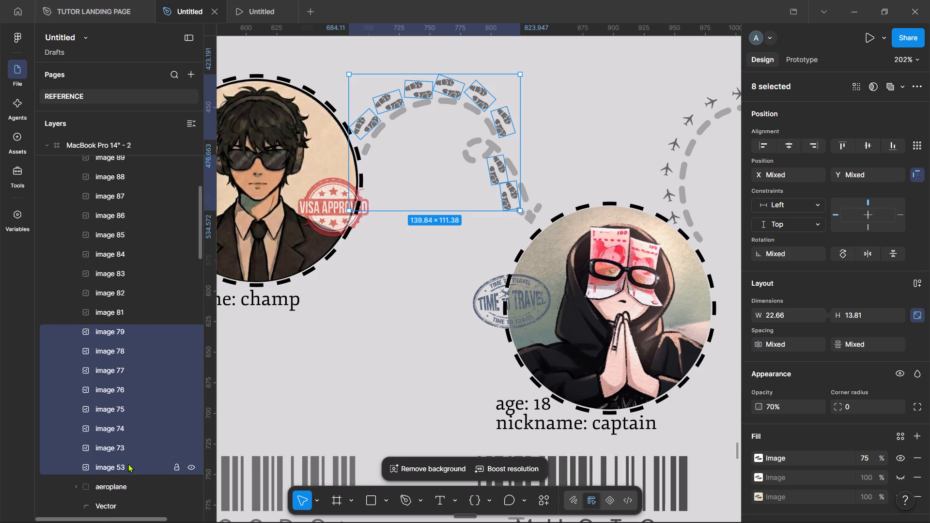
pyautogui.hotkey('ctrl', 'g')
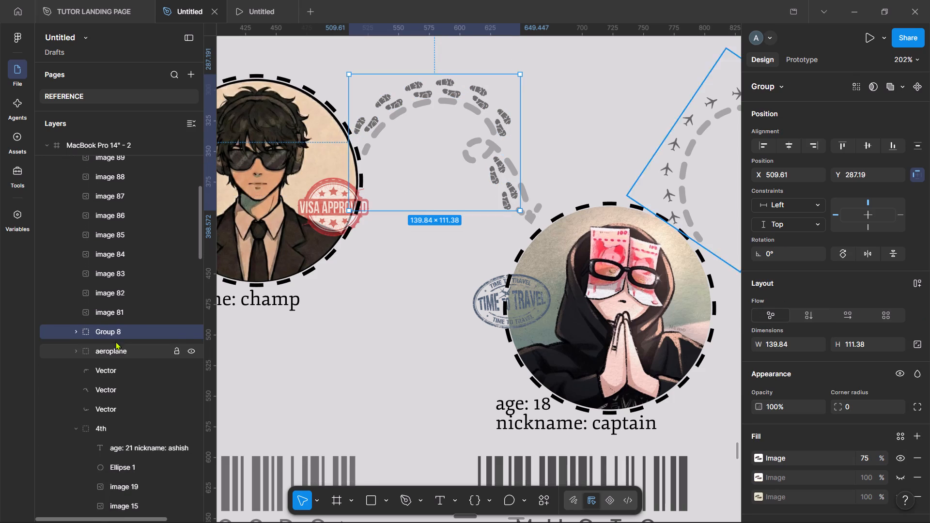
# Rename the new footprint group as next-step.
pyautogui.doubleClick(108, 332)
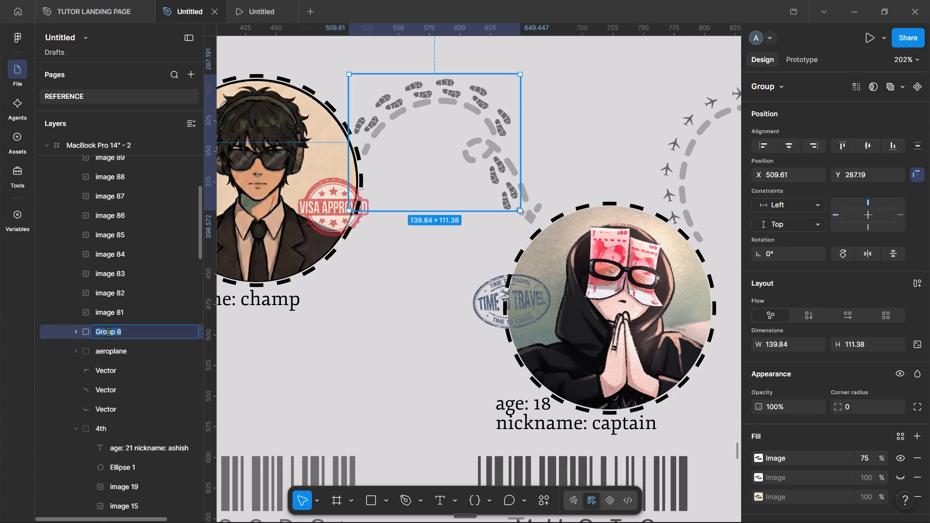
pyautogui.write('next ste')
pyautogui.press('BackSpace')
pyautogui.press('BackSpace')
pyautogui.press('BackSpace')
pyautogui.press('BackSpace')
pyautogui.write('step')
pyautogui.press('Left')
pyautogui.press('Left')
pyautogui.press('Left')
pyautogui.press('Left')
pyautogui.press('-')
pyautogui.press('Return')
pyautogui.hscroll(3, 457, 285)
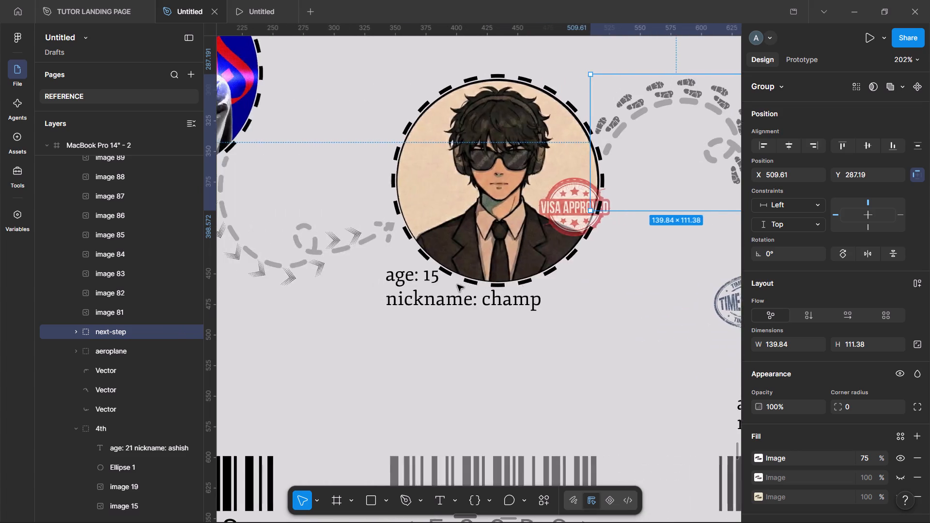
# Group the nine arrow images, image 89 through image 81, along the dashed path between the first and second portraits.
pyautogui.hscroll(1, 457, 285)
pyautogui.click(328, 176)
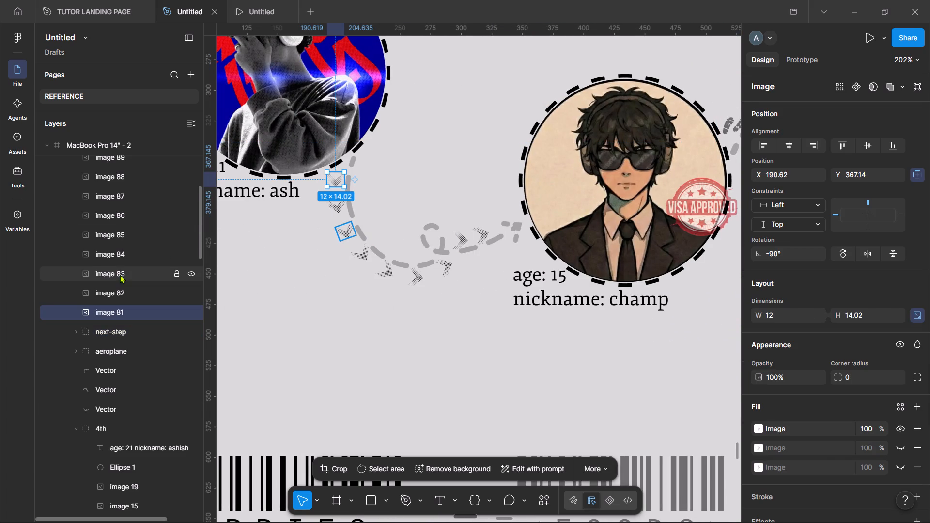
pyautogui.scroll(2, 120, 275)
pyautogui.keyDown('shift'); pyautogui.click(100, 257); pyautogui.keyUp('shift')
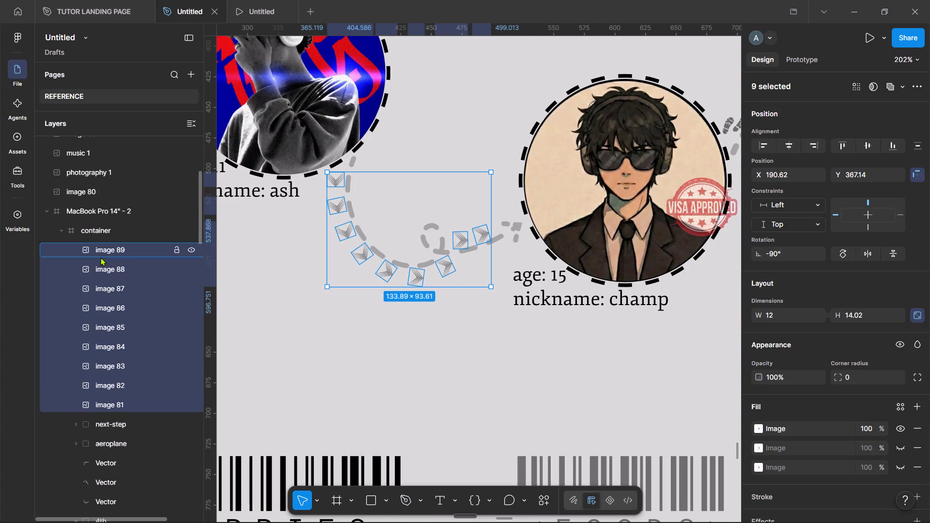
pyautogui.hotkey('ctrl', 'g')
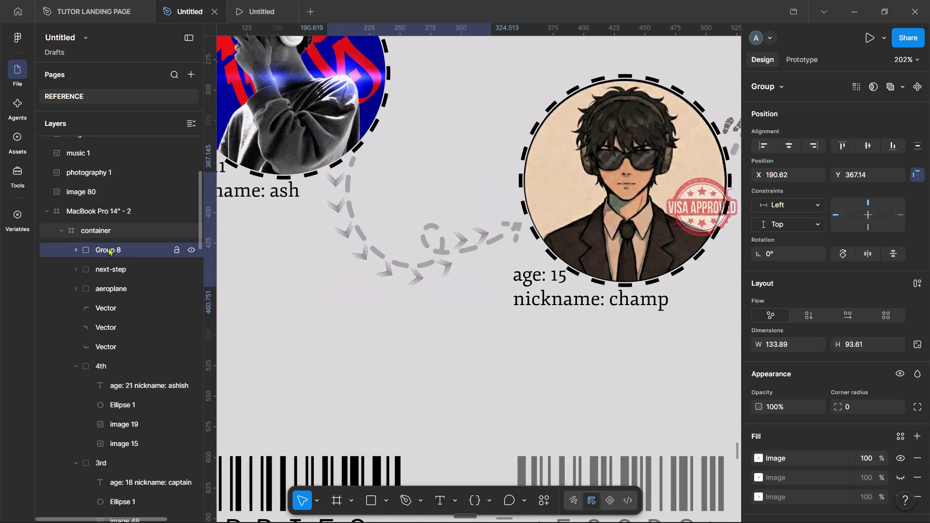
# Rename the new arrow image group as arrow and deselect it.
pyautogui.doubleClick(114, 246)
pyautogui.write('ar')
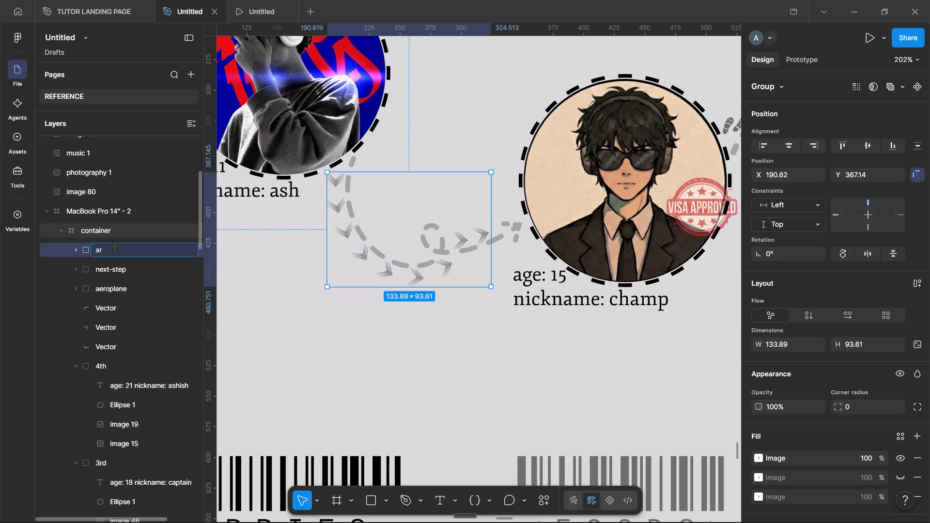
pyautogui.write('row')
pyautogui.press('Return')
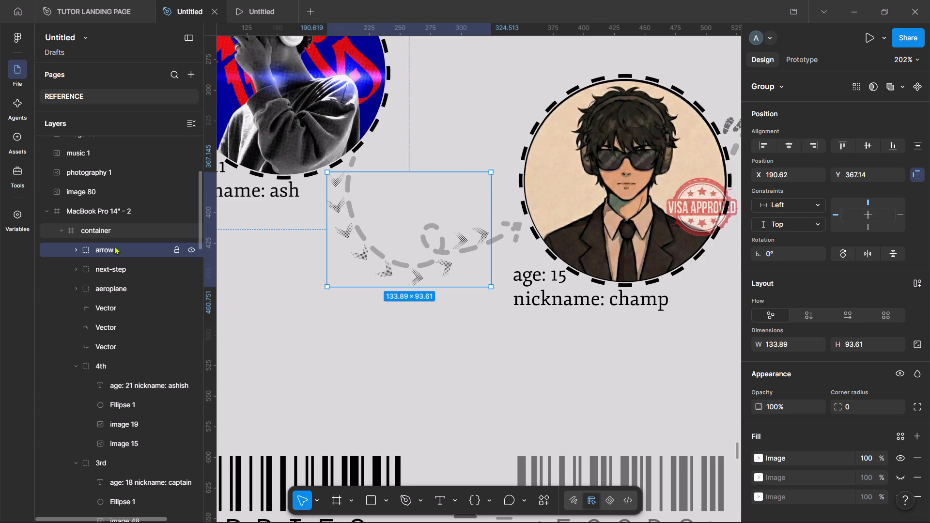
pyautogui.click(578, 452)
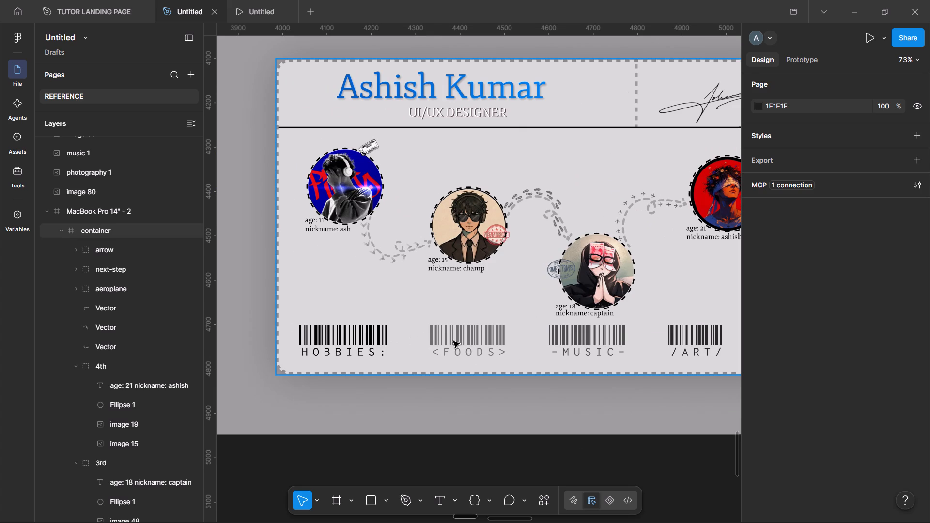
# Change the font of the HOBBIES: barcode text at the bottom of the card to Fjord, leaving its size at 76.
pyautogui.tripleClick(369, 336)
pyautogui.doubleClick(369, 336)
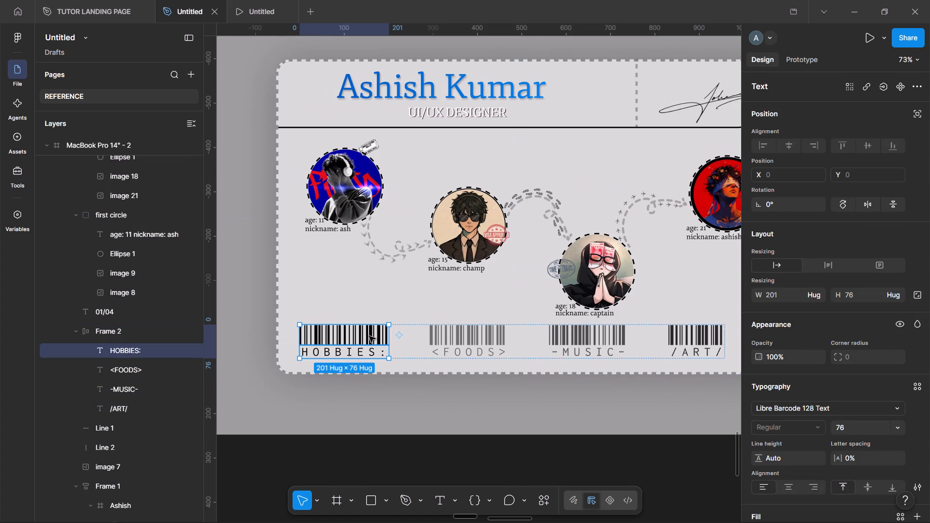
pyautogui.click(460, 263)
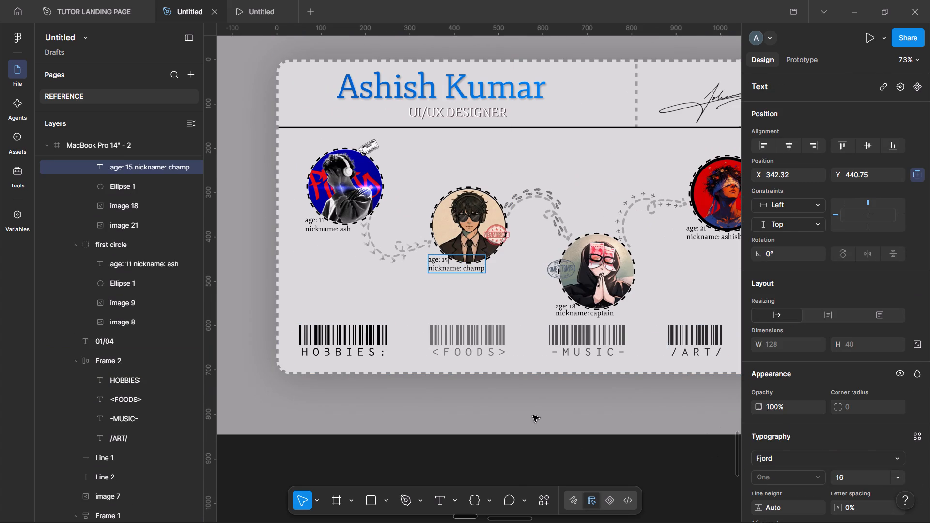
pyautogui.click(364, 341)
pyautogui.click(452, 465)
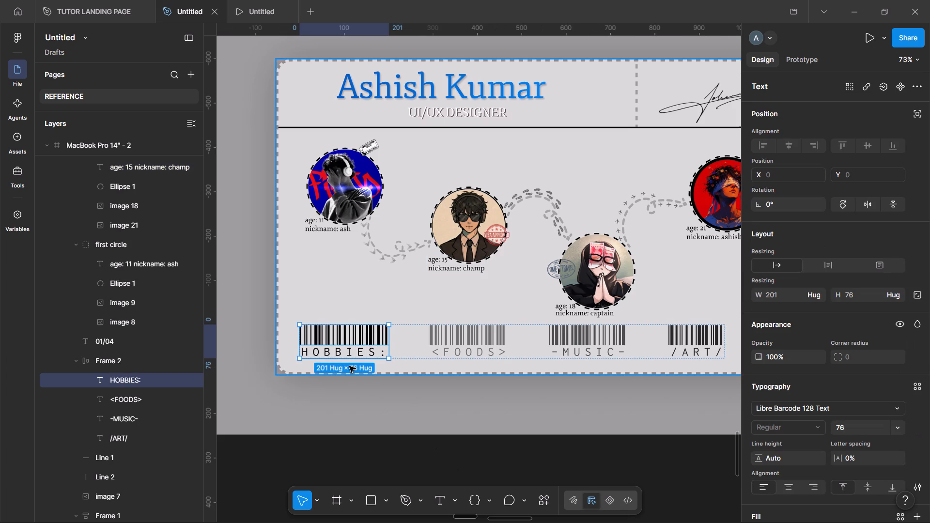
pyautogui.click(785, 408)
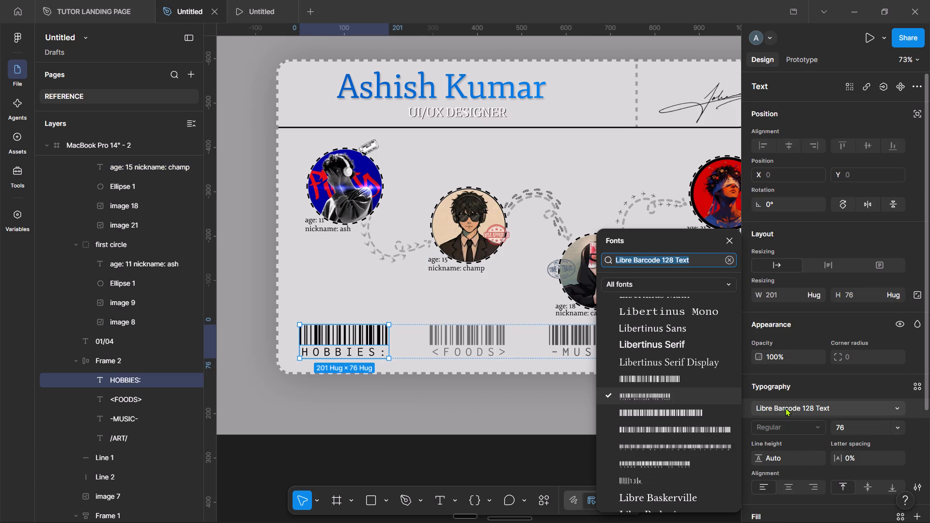
pyautogui.write('fj')
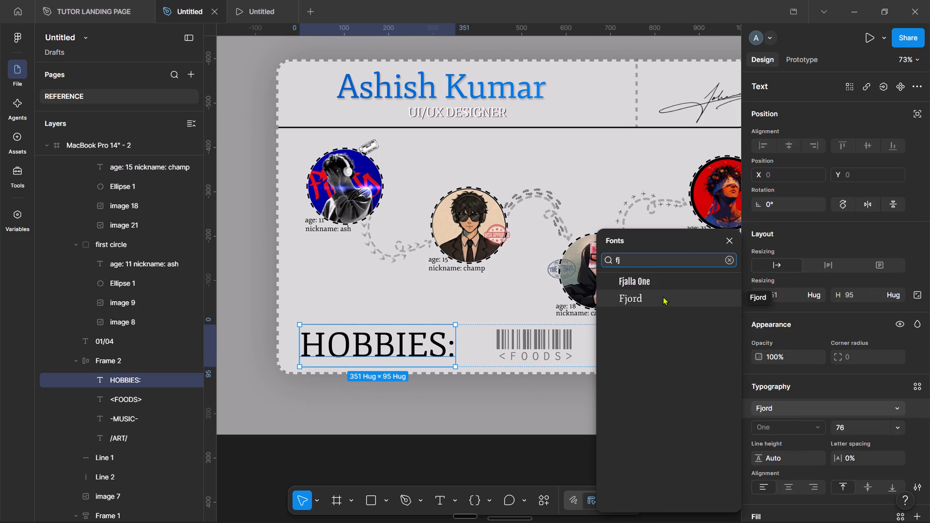
pyautogui.click(663, 296)
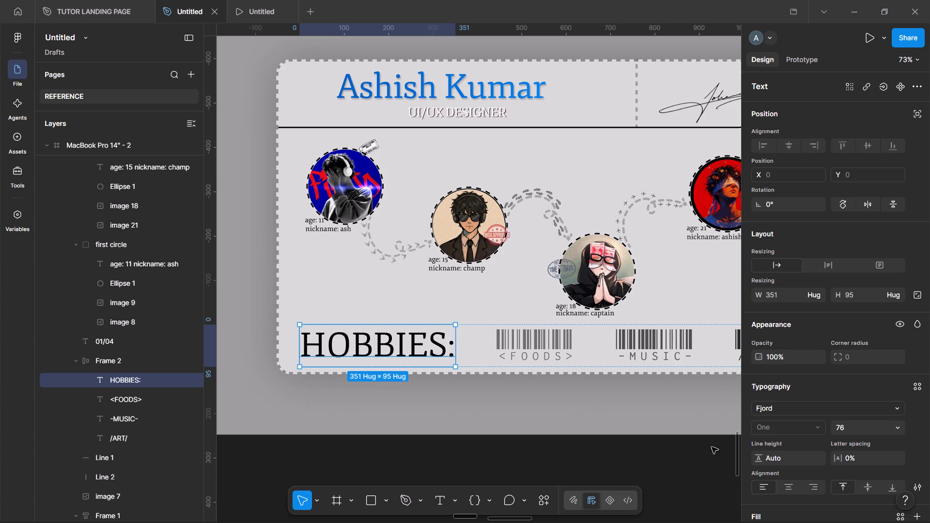
pyautogui.click(893, 421)
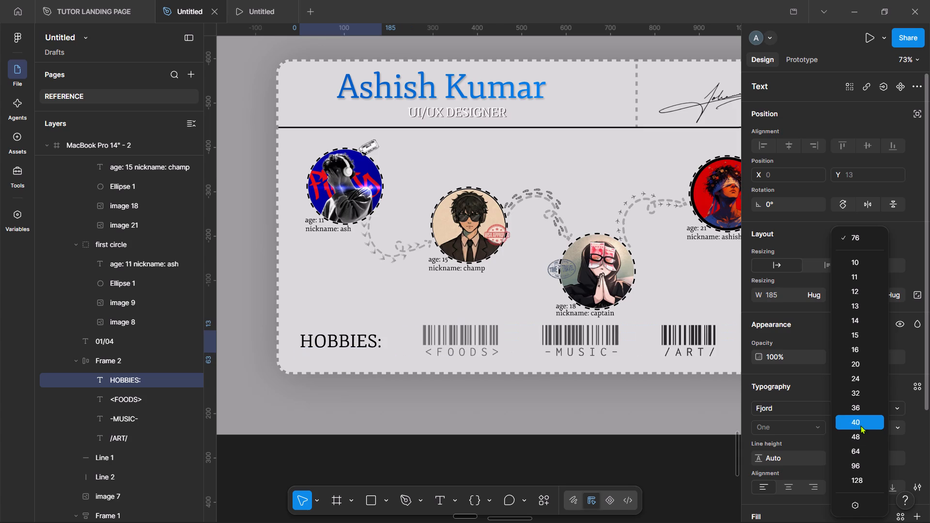
pyautogui.click(807, 316)
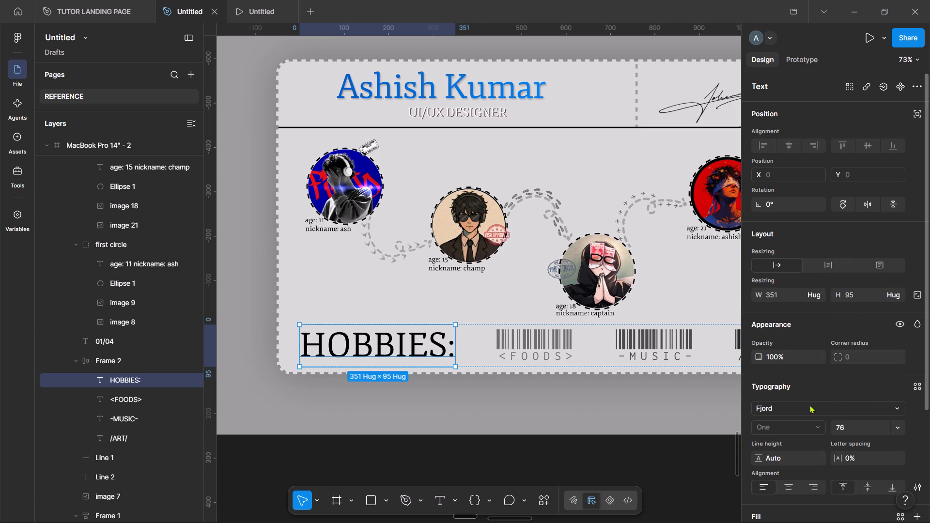
# Preview alternative fonts on the HOBBIES: text, searching the font list for fun, pl and cur.
pyautogui.click(802, 406)
pyautogui.write('fun')
pyautogui.press('BackSpace')
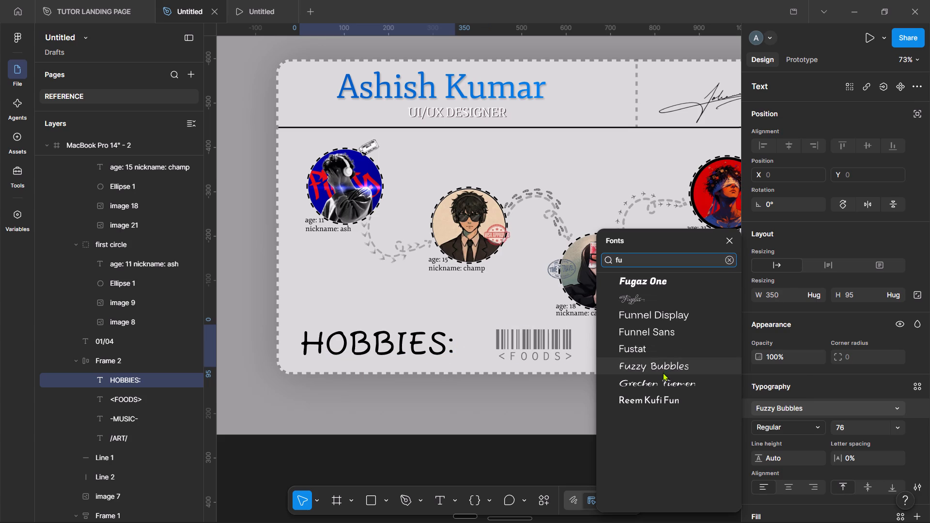
pyautogui.press('BackSpace')
pyautogui.press('BackSpace')
pyautogui.write('pl')
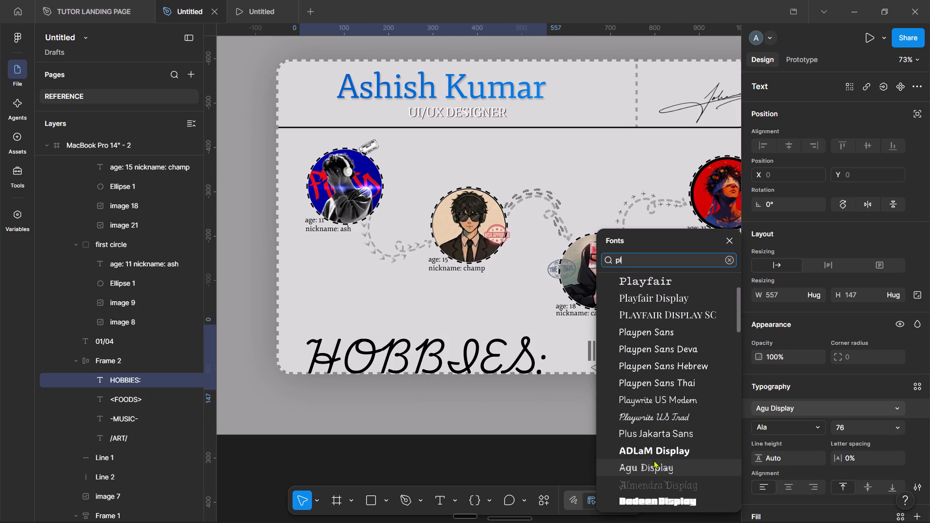
pyautogui.press('BackSpace')
pyautogui.press('BackSpace')
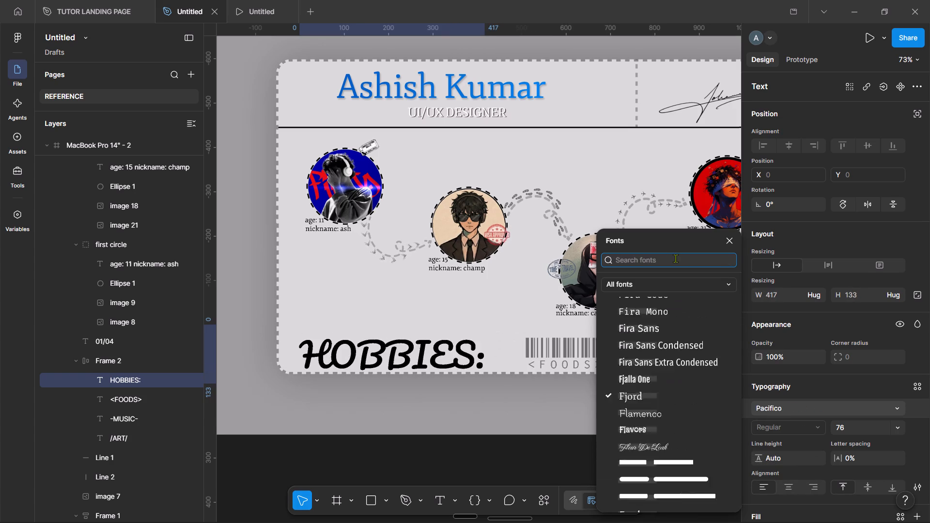
pyautogui.write('cur')
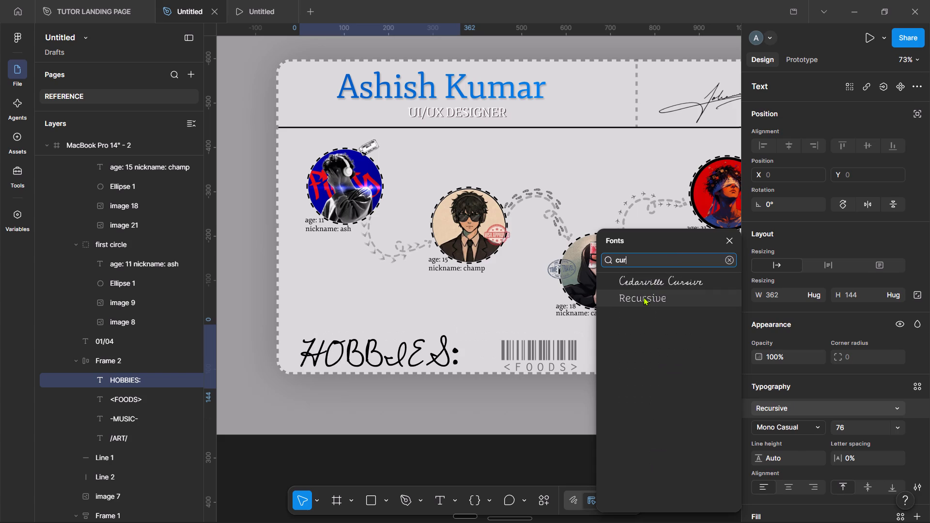
pyautogui.press('BackSpace')
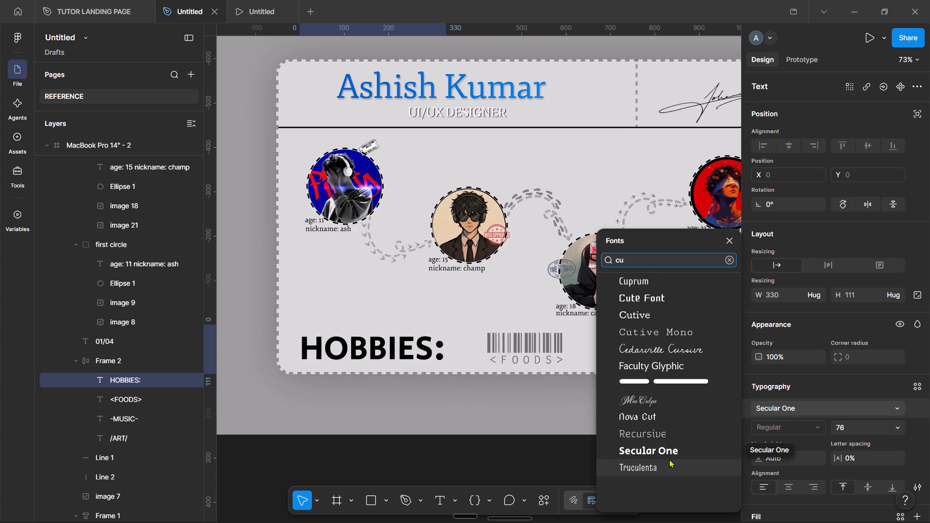
# Preview fonts matching mont on the HOBBIES: text, as well as fonts from the full unfiltered list.
pyautogui.click(729, 256)
pyautogui.write('mon')
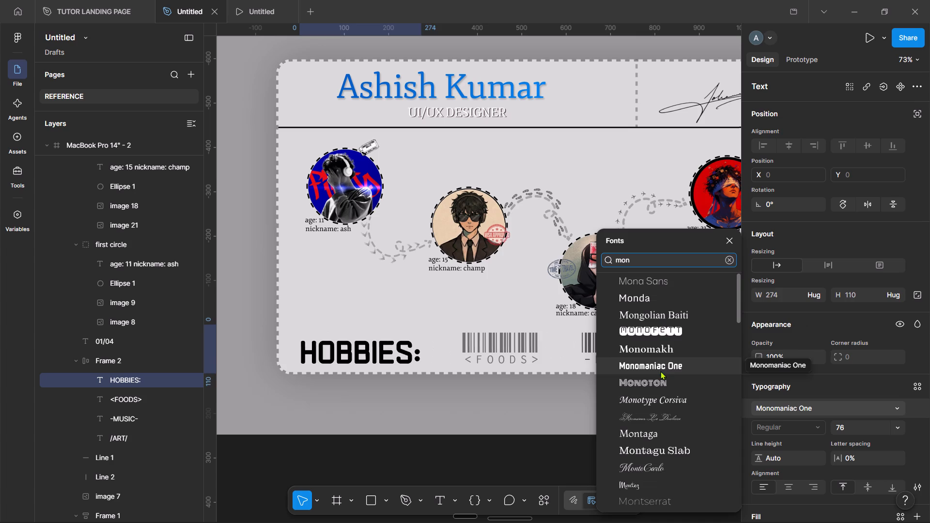
pyautogui.press('t')
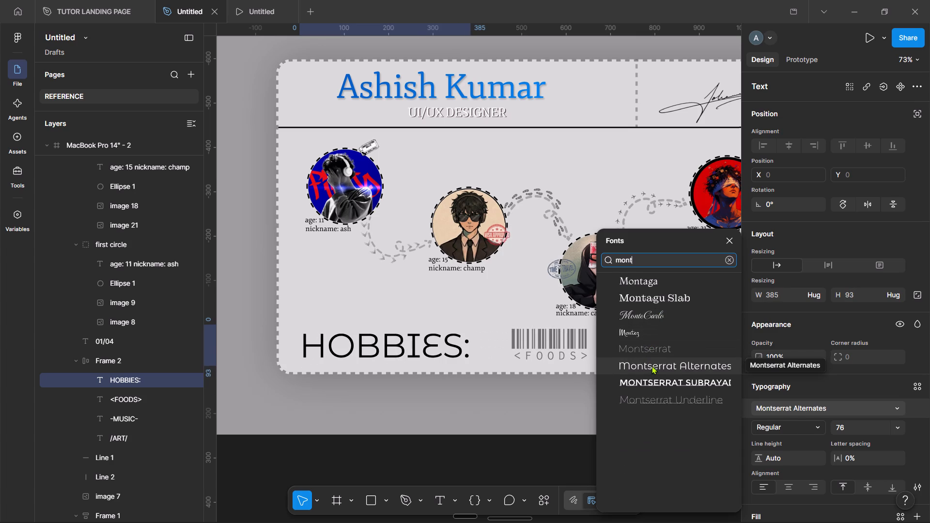
pyautogui.click(729, 260)
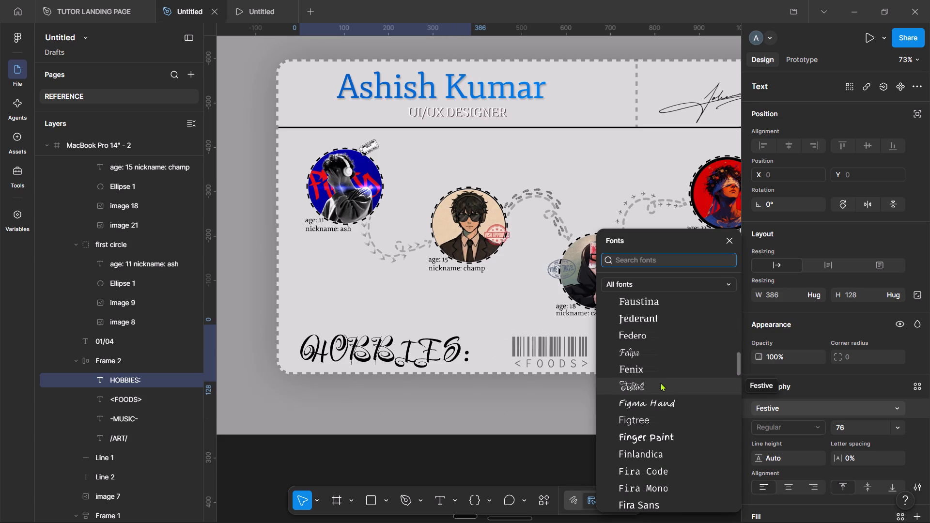
pyautogui.scroll(3, 661, 385)
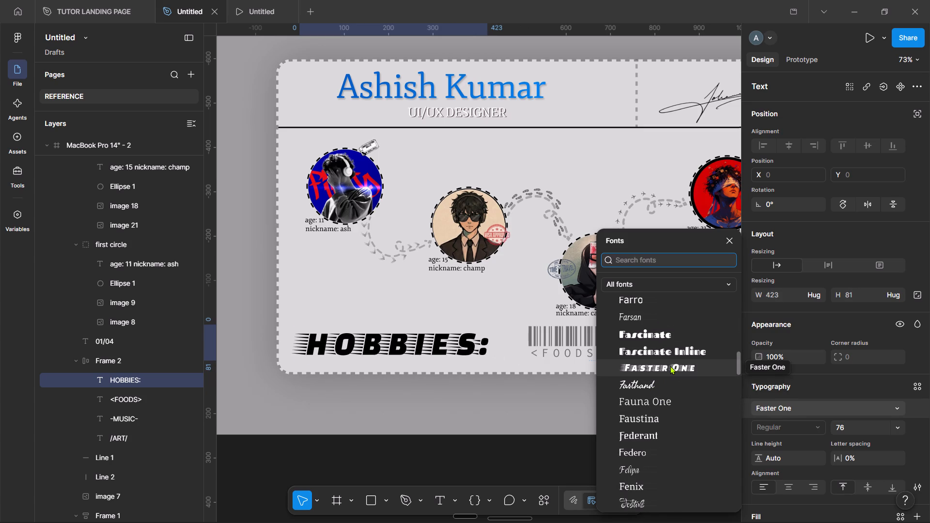
pyautogui.scroll(3, 670, 366)
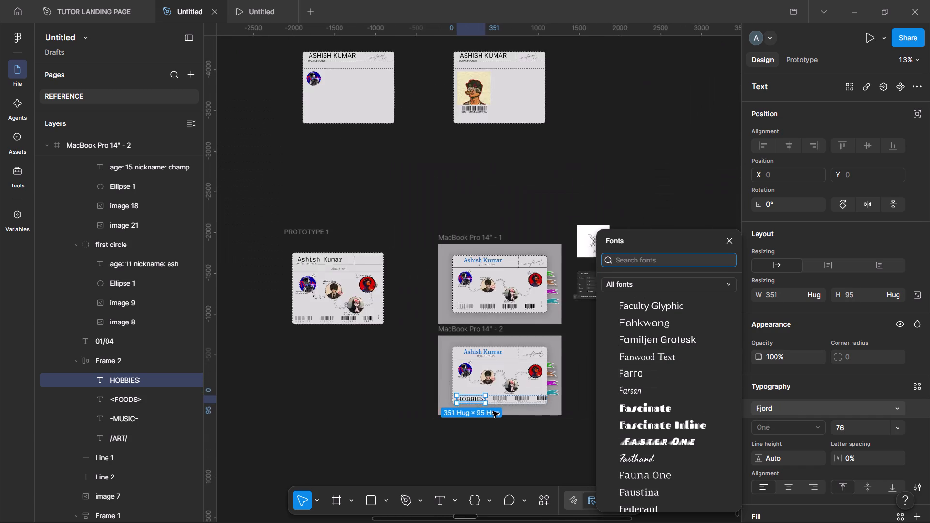
# Examine the lettering on the reference ID cards and the earlier PROTOTYPE 1 card, and return to the HOBBIES: text.
pyautogui.scroll(1, 493, 411)
pyautogui.hscroll(5, 493, 411)
pyautogui.scroll(2, 493, 411)
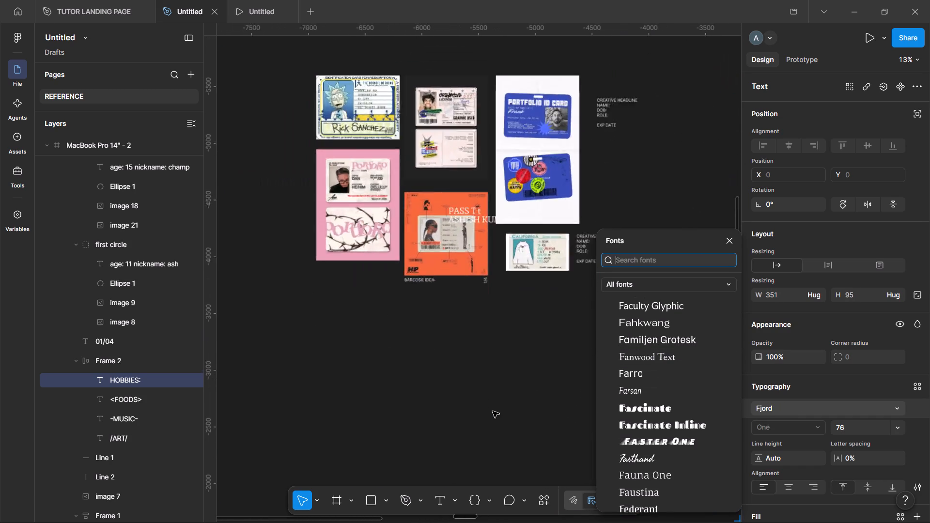
pyautogui.scroll(3, 493, 411)
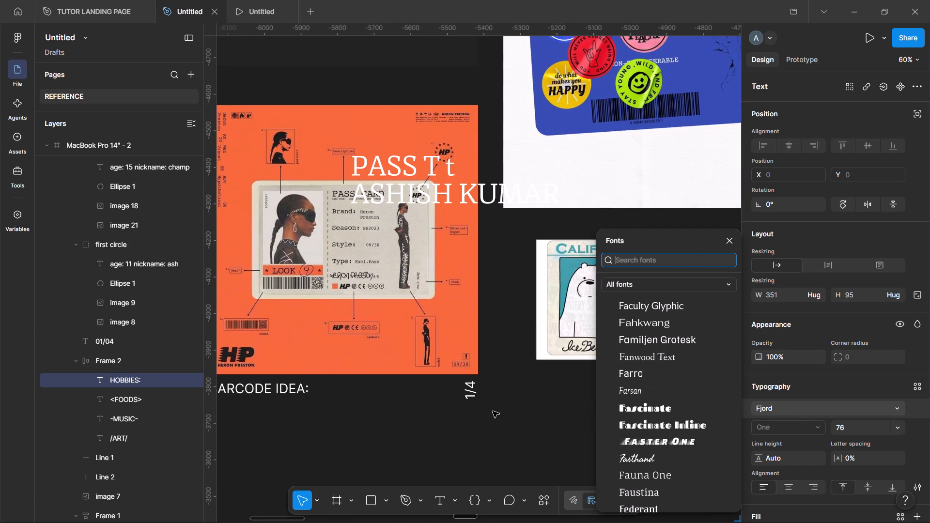
pyautogui.hscroll(-2, 493, 411)
pyautogui.scroll(2, 493, 411)
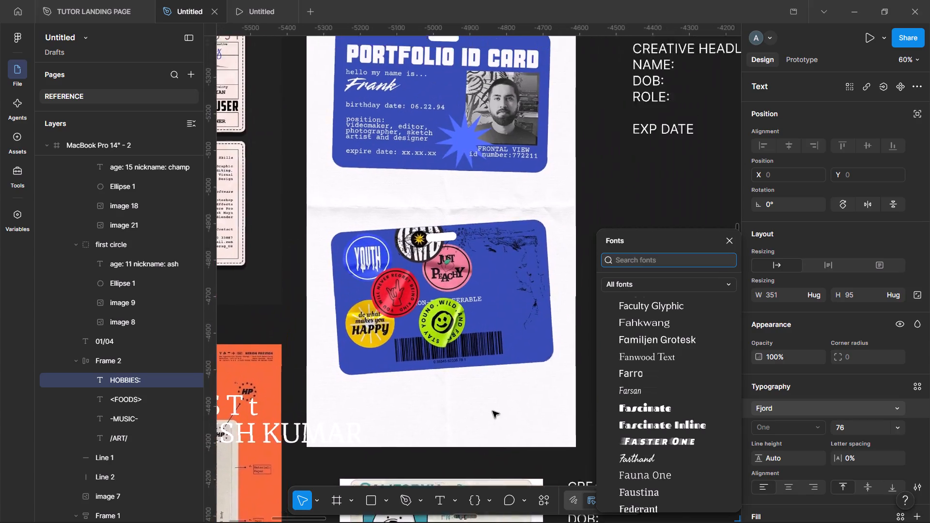
pyautogui.scroll(1, 493, 411)
pyautogui.hscroll(2, 493, 411)
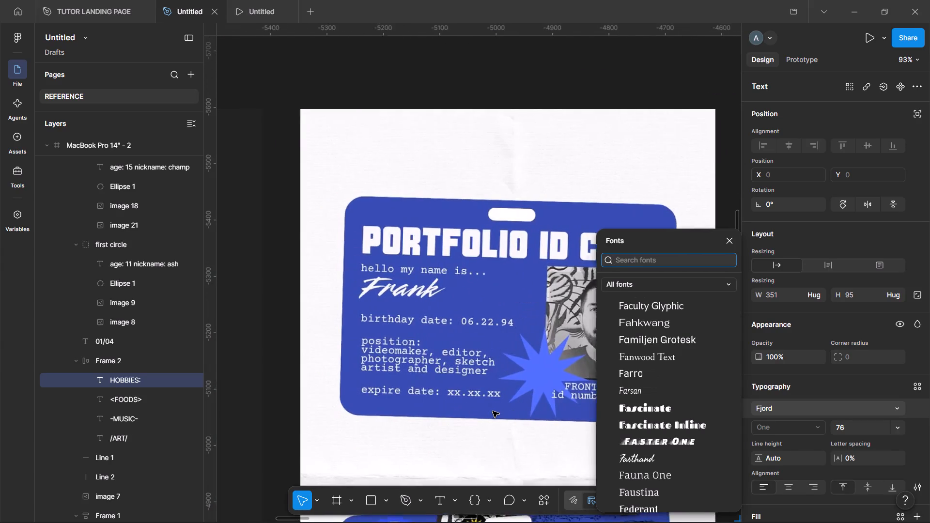
pyautogui.hscroll(2, 493, 411)
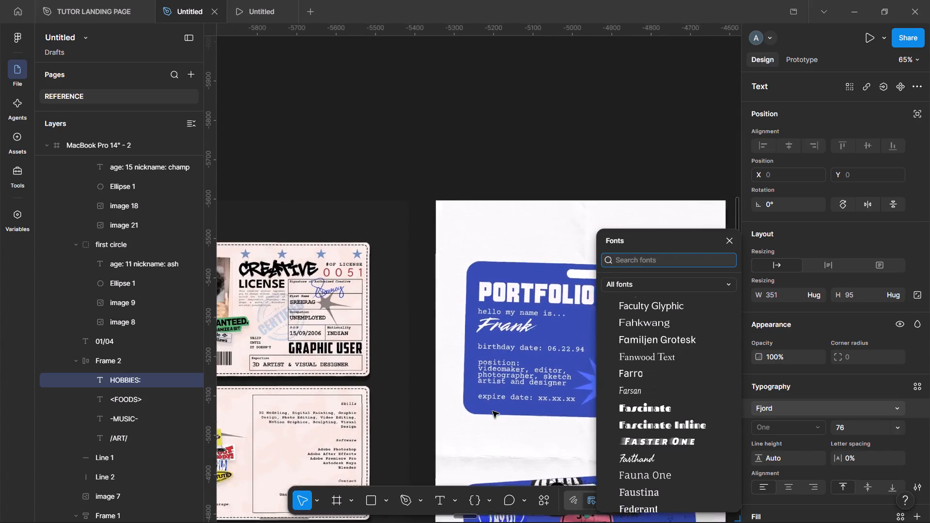
pyautogui.hscroll(3, 493, 411)
pyautogui.hscroll(-3, 493, 411)
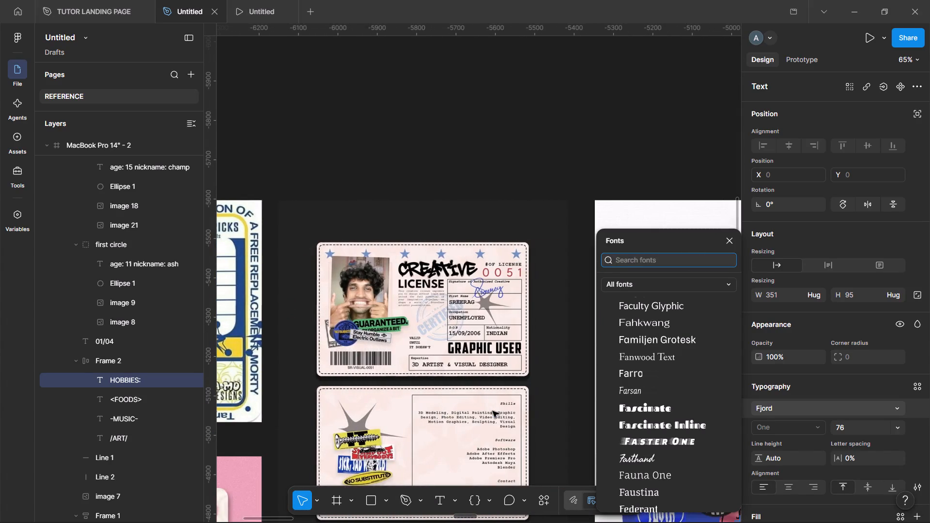
pyautogui.scroll(-1, 493, 411)
pyautogui.hscroll(-2, 493, 411)
pyautogui.scroll(-1, 493, 411)
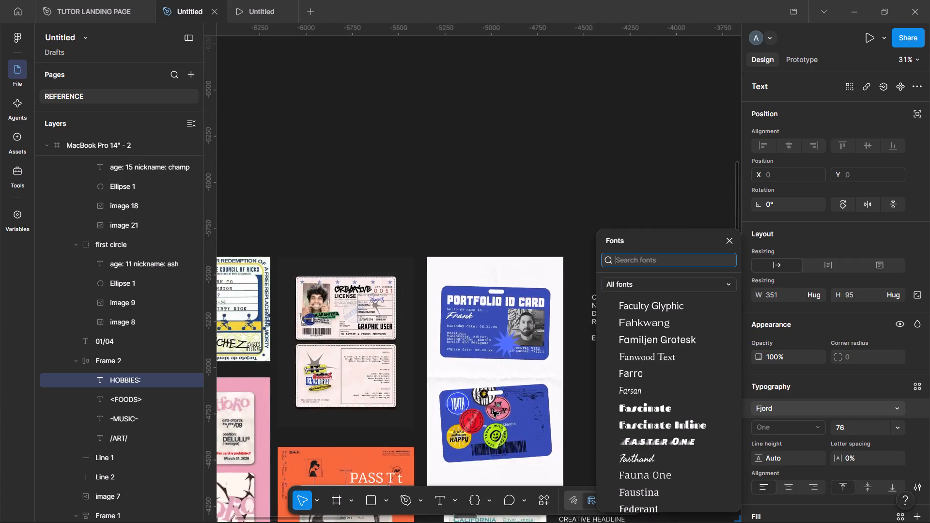
pyautogui.scroll(-3, 493, 411)
pyautogui.hscroll(-4, 493, 411)
pyautogui.scroll(-1, 493, 411)
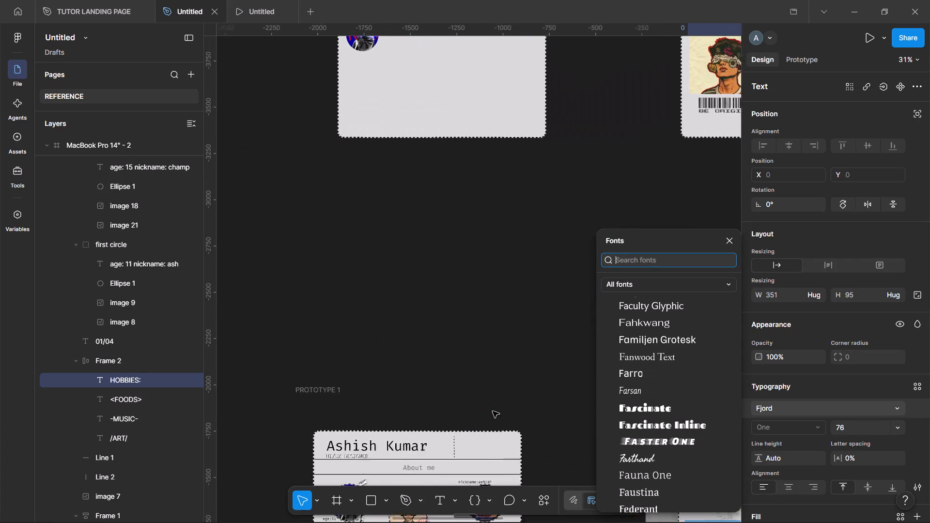
pyautogui.scroll(-4, 493, 411)
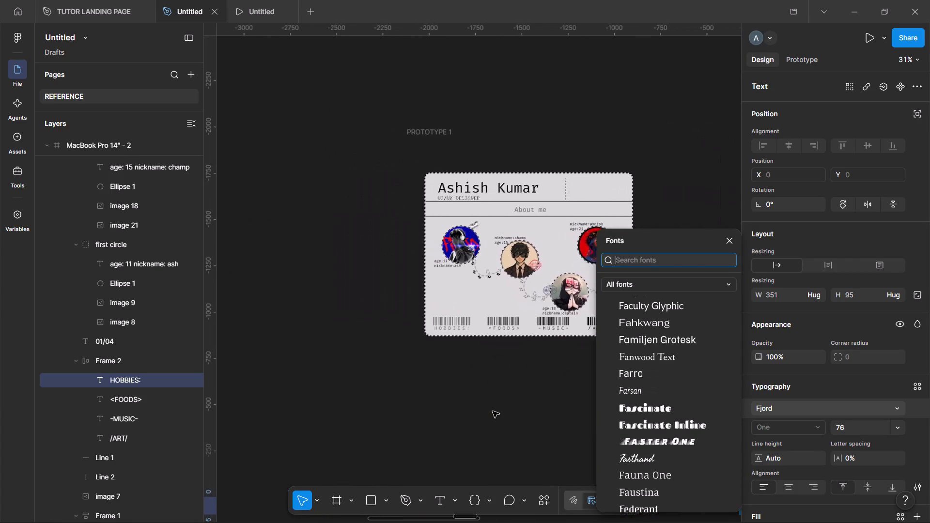
pyautogui.scroll(-3, 493, 411)
pyautogui.hscroll(-3, 493, 411)
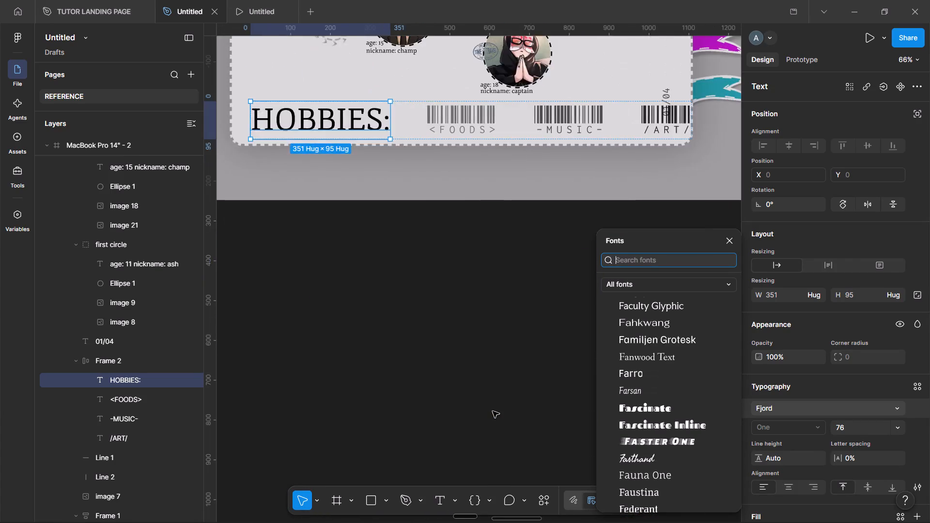
# Browse the full font list and change the HOBBIES: text's font to DotGothic16, leaving its size at 76.
pyautogui.scroll(3, 493, 411)
pyautogui.scroll(1, 668, 343)
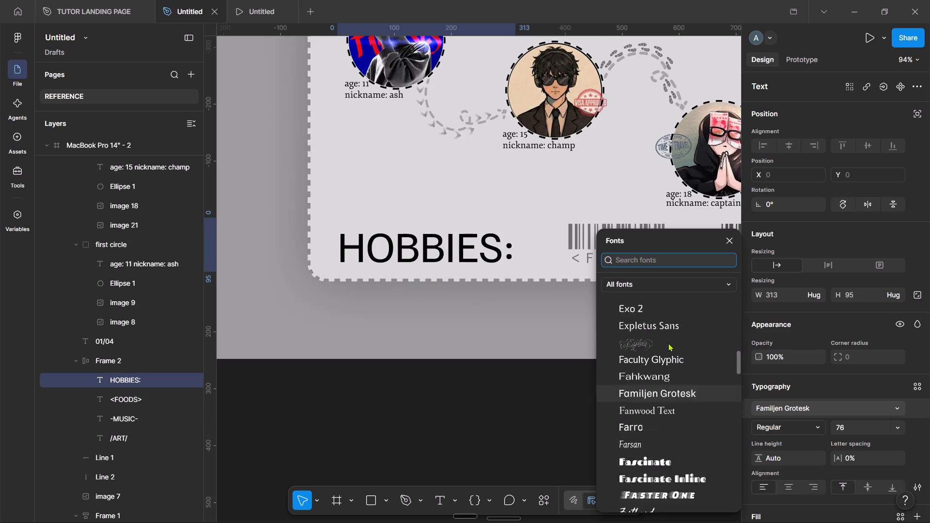
pyautogui.scroll(2, 668, 343)
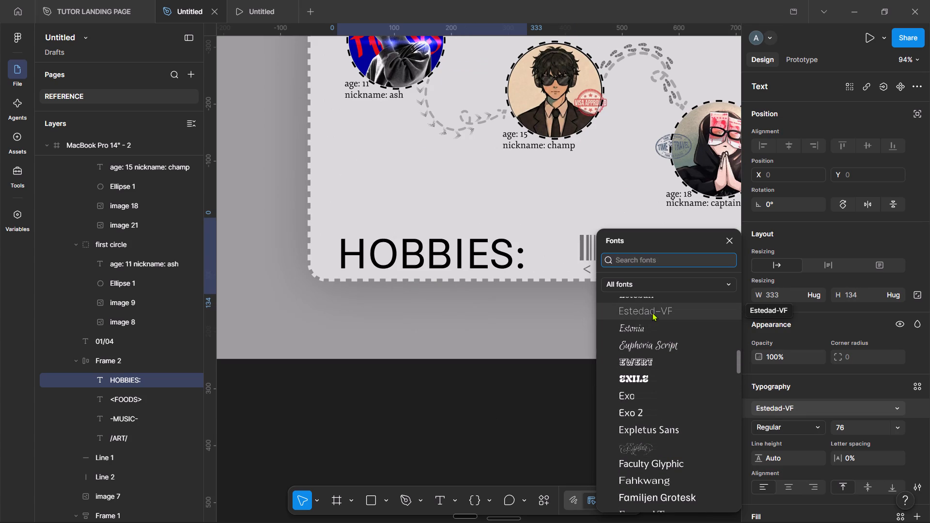
pyautogui.scroll(3, 657, 307)
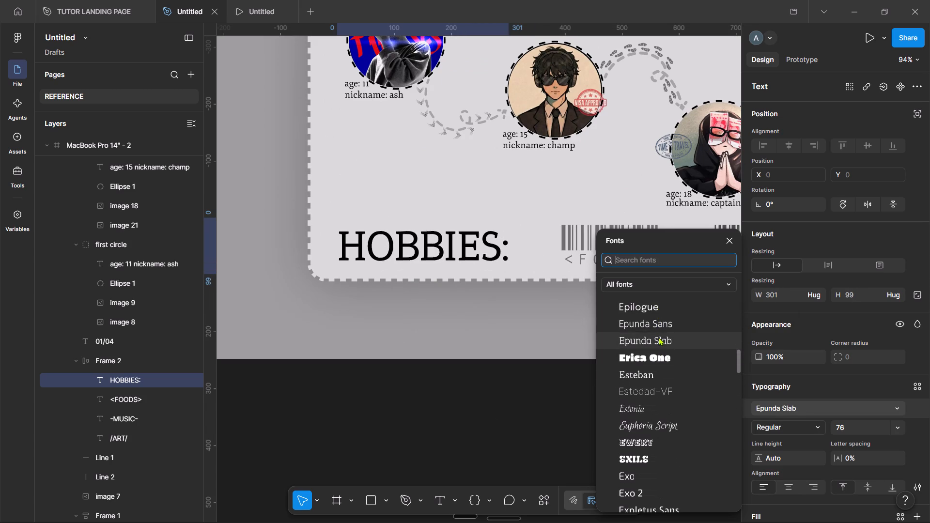
pyautogui.scroll(6, 658, 337)
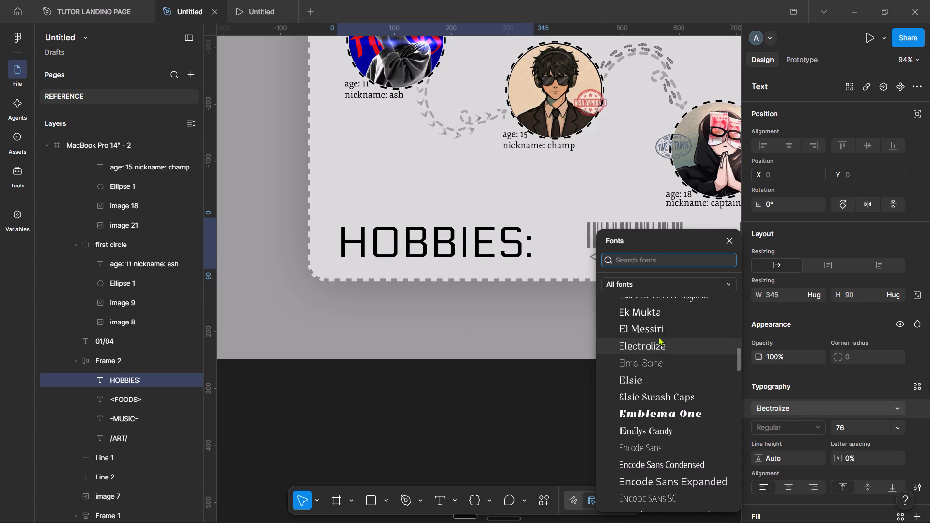
pyautogui.scroll(5, 658, 337)
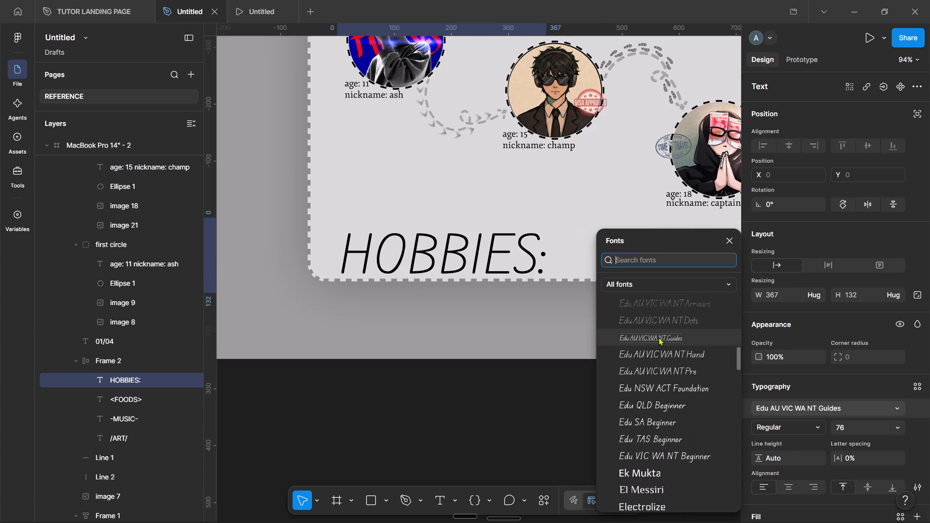
pyautogui.scroll(4, 658, 337)
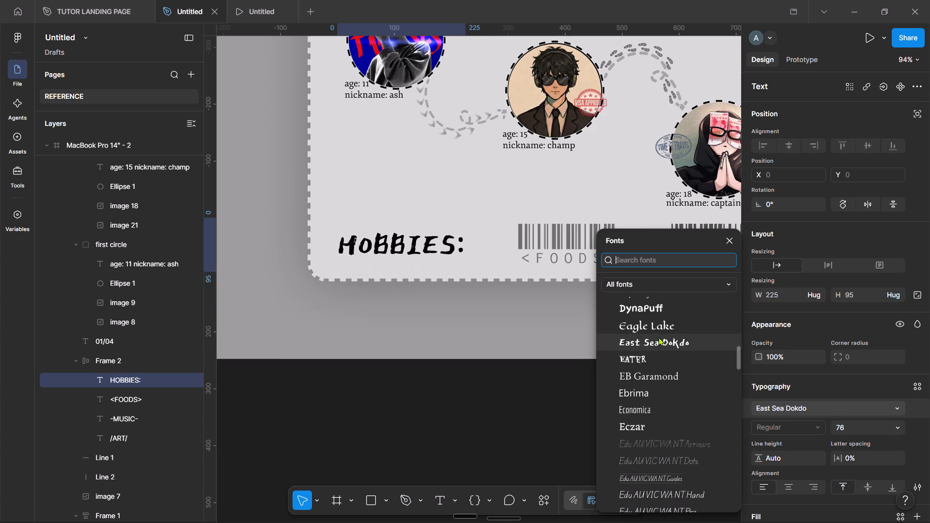
pyautogui.scroll(1, 658, 337)
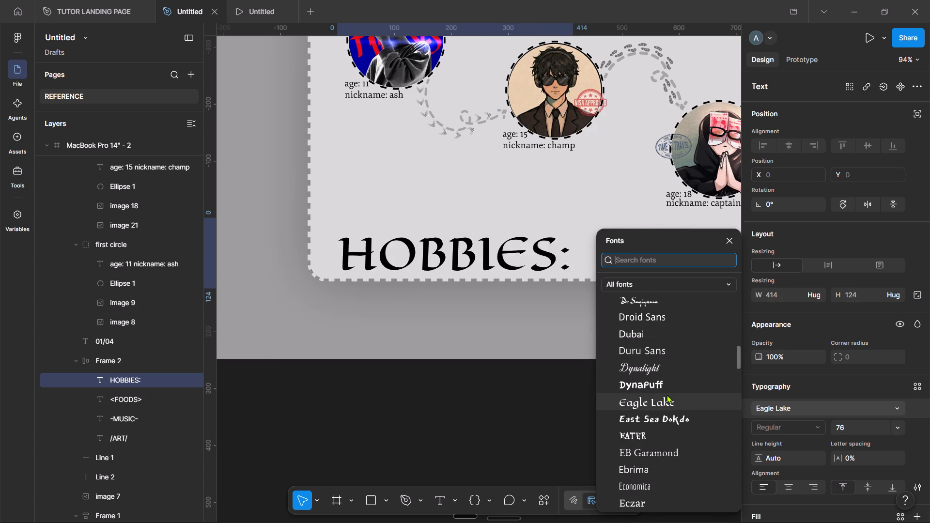
pyautogui.scroll(2, 666, 366)
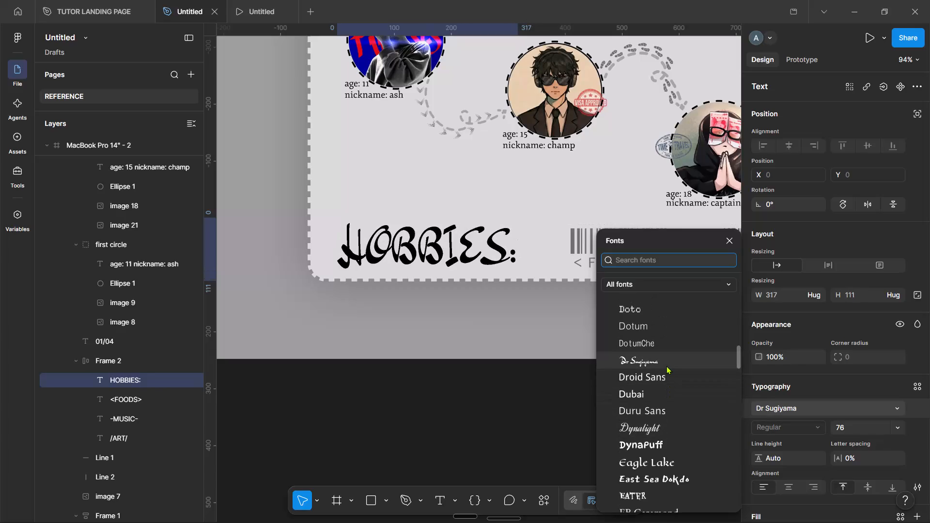
pyautogui.scroll(2, 666, 366)
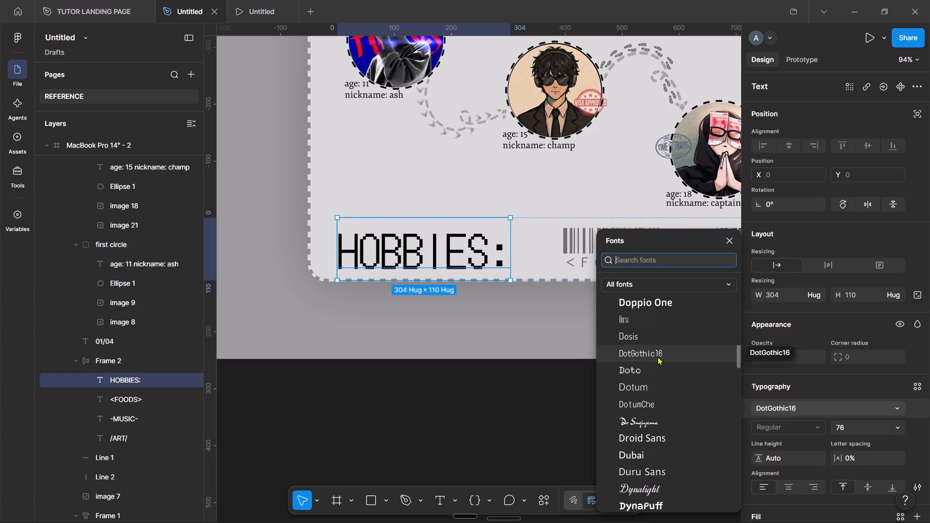
pyautogui.click(657, 356)
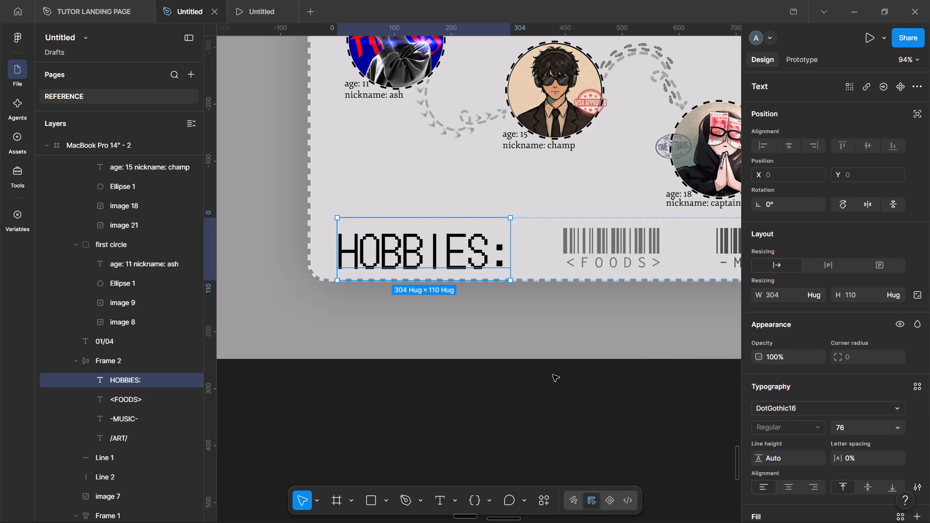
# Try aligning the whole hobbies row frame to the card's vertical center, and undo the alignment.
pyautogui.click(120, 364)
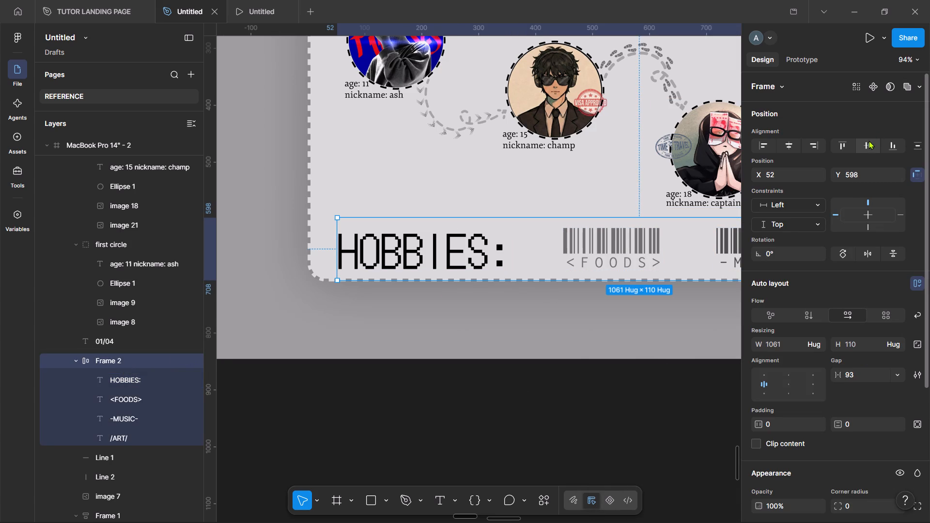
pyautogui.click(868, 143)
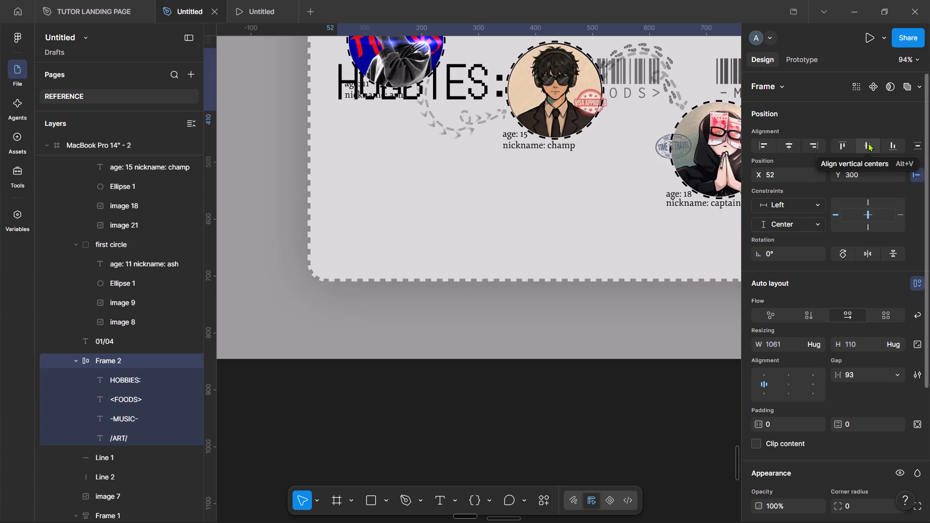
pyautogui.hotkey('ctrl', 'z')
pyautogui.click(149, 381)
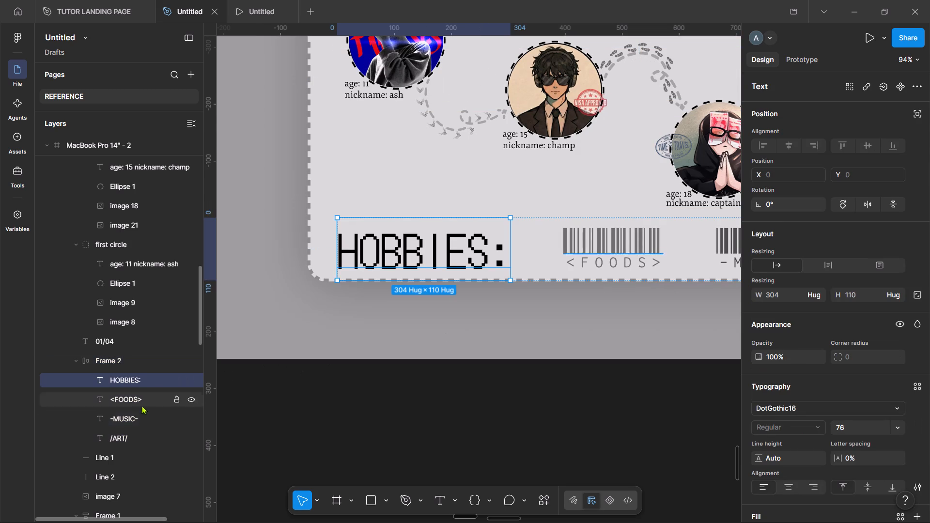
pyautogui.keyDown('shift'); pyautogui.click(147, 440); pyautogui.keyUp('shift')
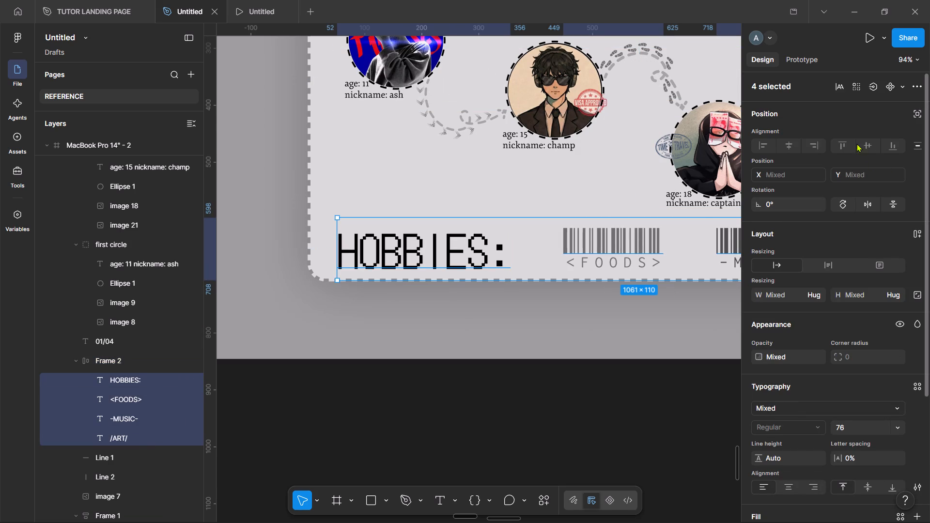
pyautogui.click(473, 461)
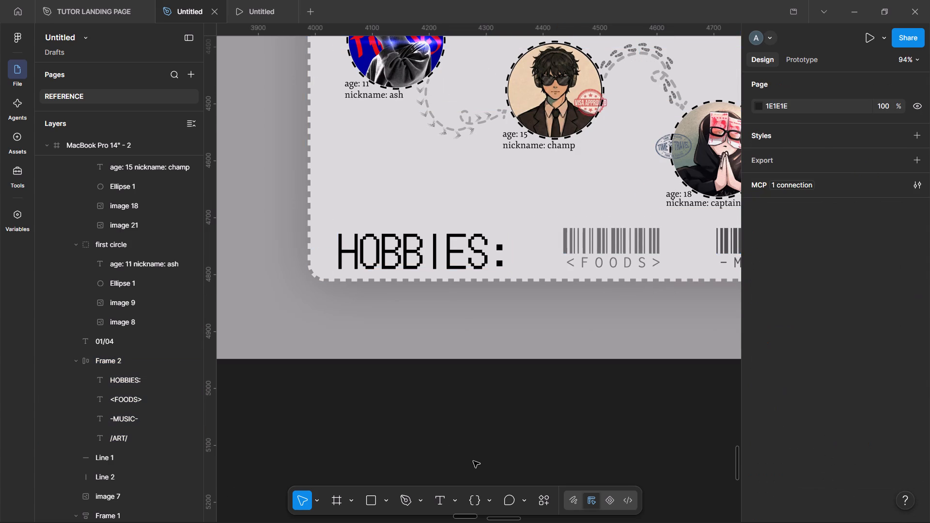
# Reduce the auto layout gap of the hobbies row frame to about 72 so it clears the 01/04 text.
pyautogui.hscroll(-2, 473, 461)
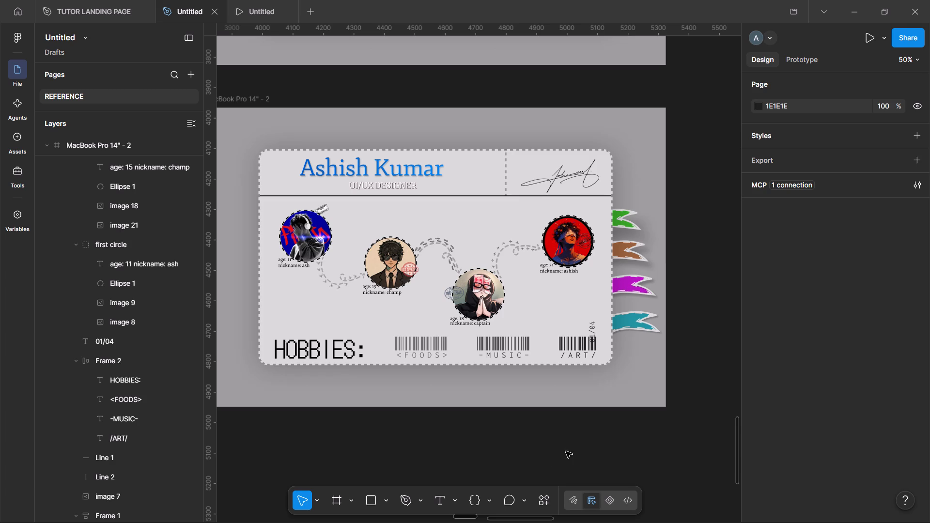
pyautogui.doubleClick(466, 344)
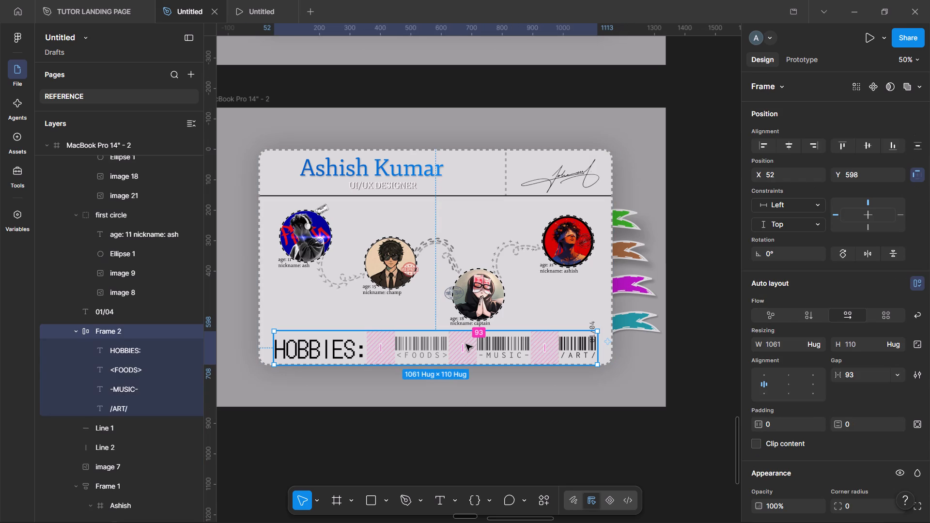
pyautogui.hscroll(1, 628, 350)
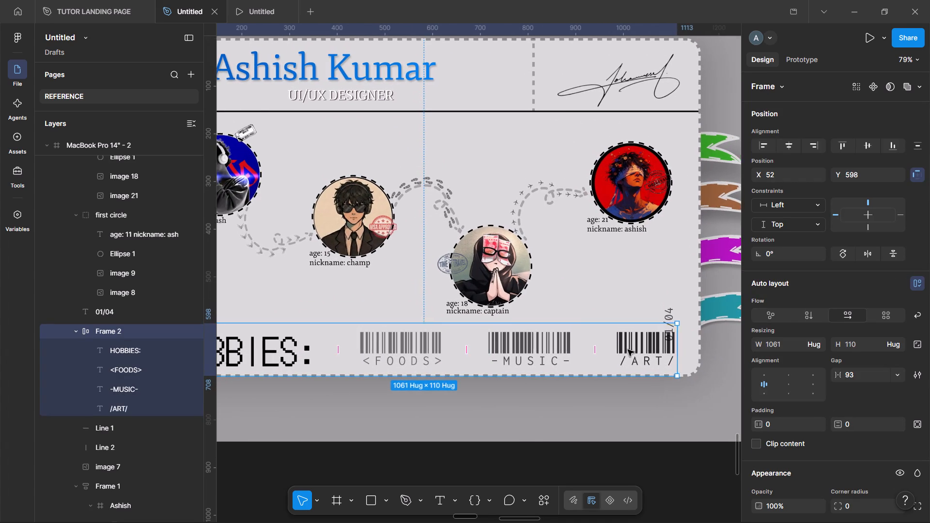
pyautogui.hscroll(1, 628, 350)
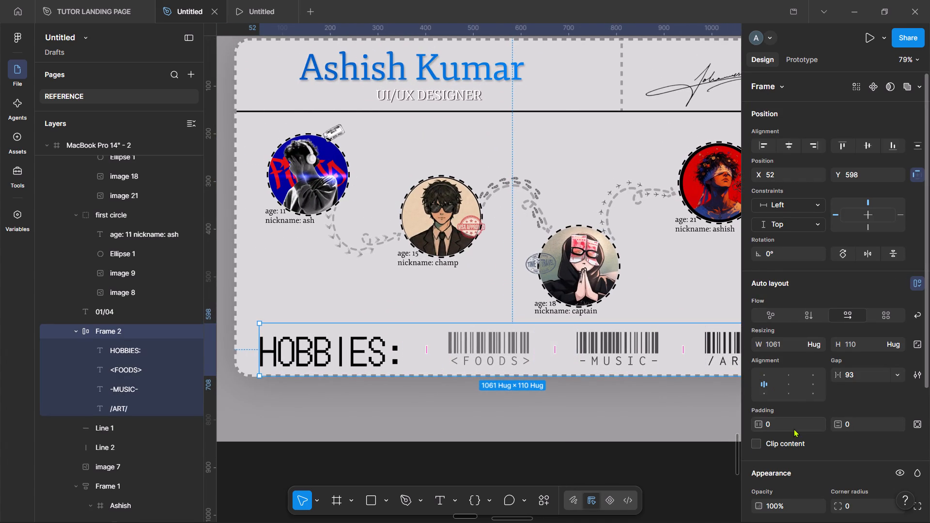
pyautogui.scroll(-1, 793, 429)
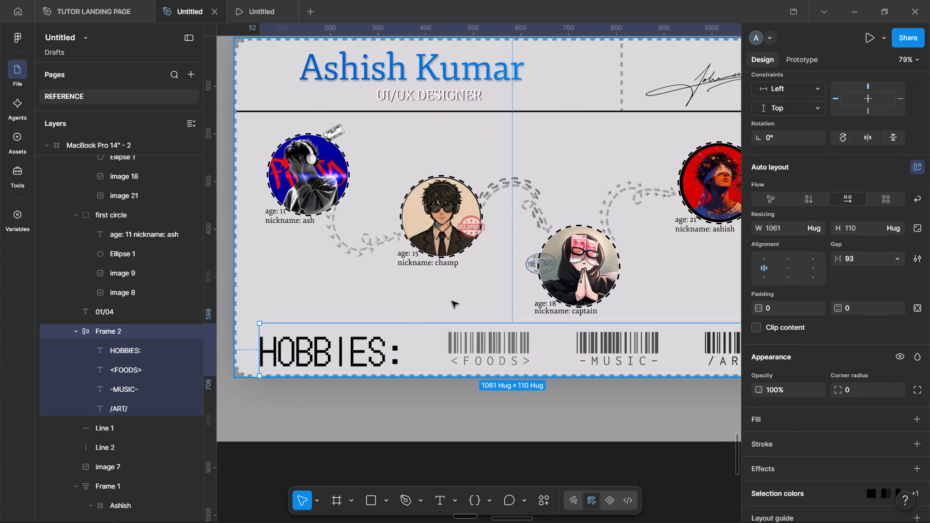
pyautogui.click(319, 485)
pyautogui.click(141, 336)
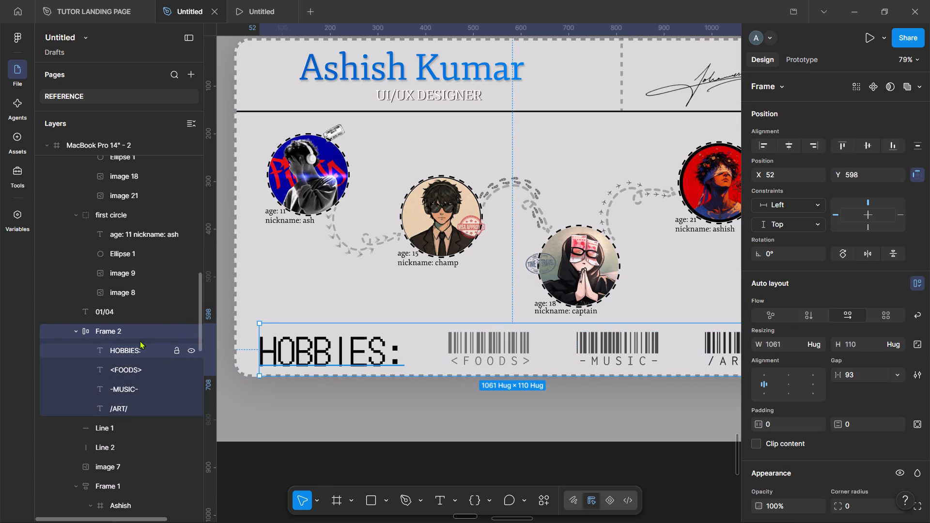
pyautogui.moveTo(840, 374); pyautogui.dragTo(439, 274)
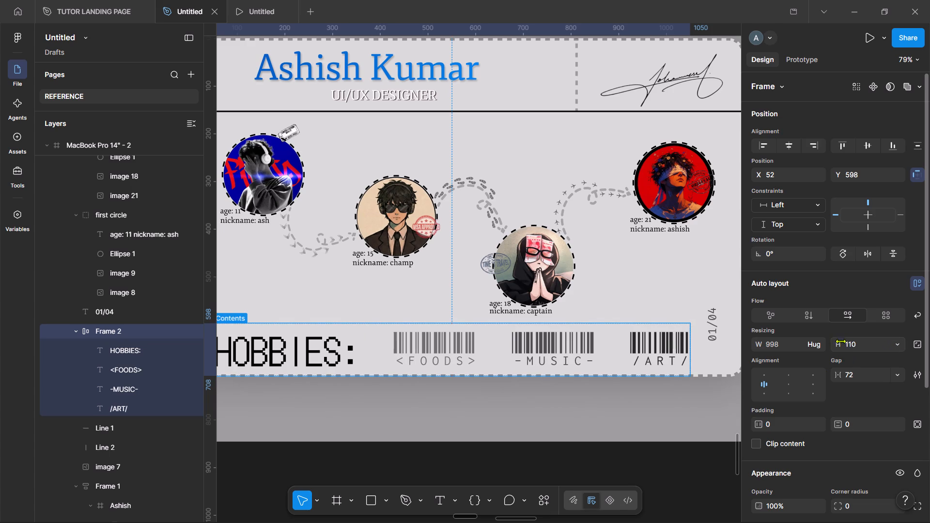
pyautogui.moveTo(835, 371); pyautogui.dragTo(472, 272)
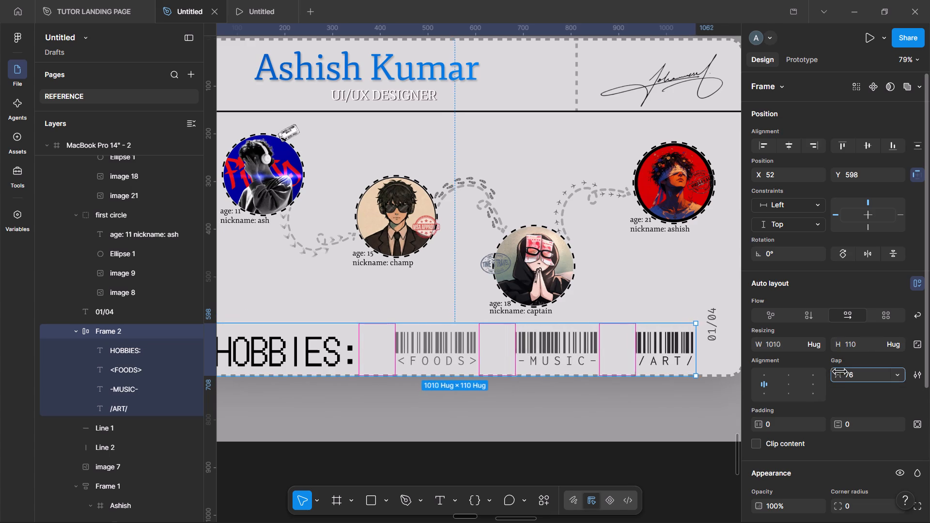
pyautogui.moveTo(472, 272); pyautogui.dragTo(469, 276)
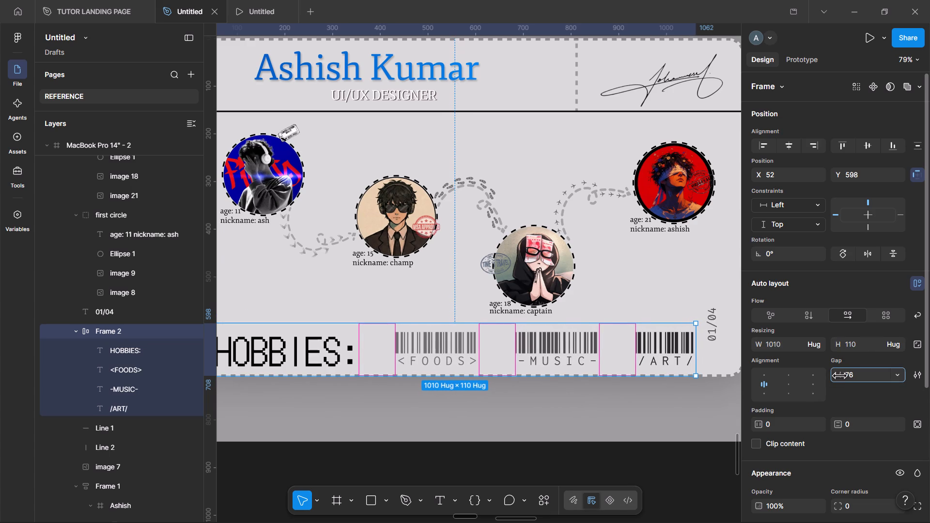
pyautogui.moveTo(469, 276); pyautogui.dragTo(467, 280)
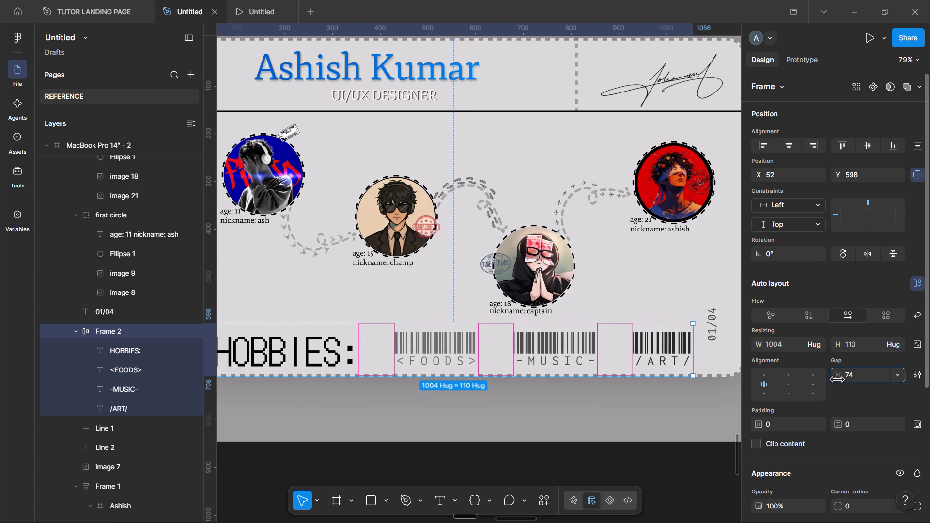
pyautogui.moveTo(467, 280); pyautogui.dragTo(465, 281)
pyautogui.click(666, 474)
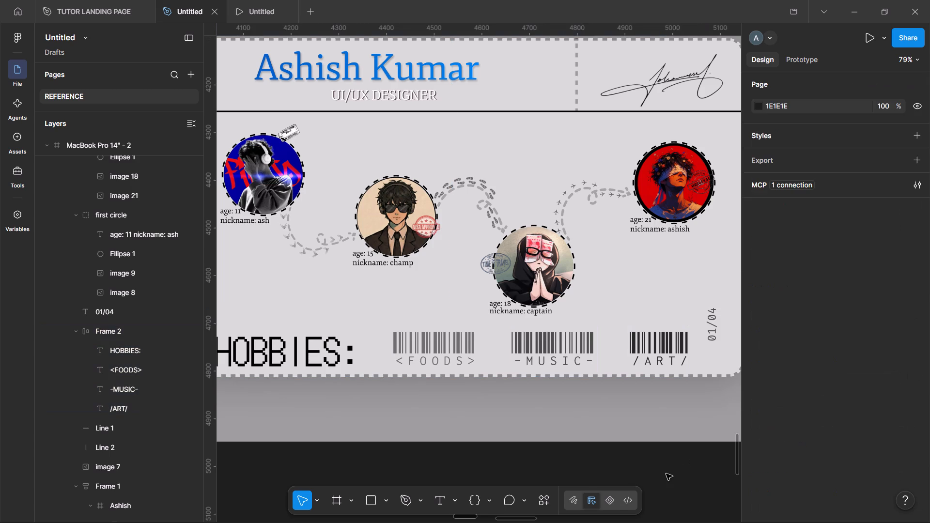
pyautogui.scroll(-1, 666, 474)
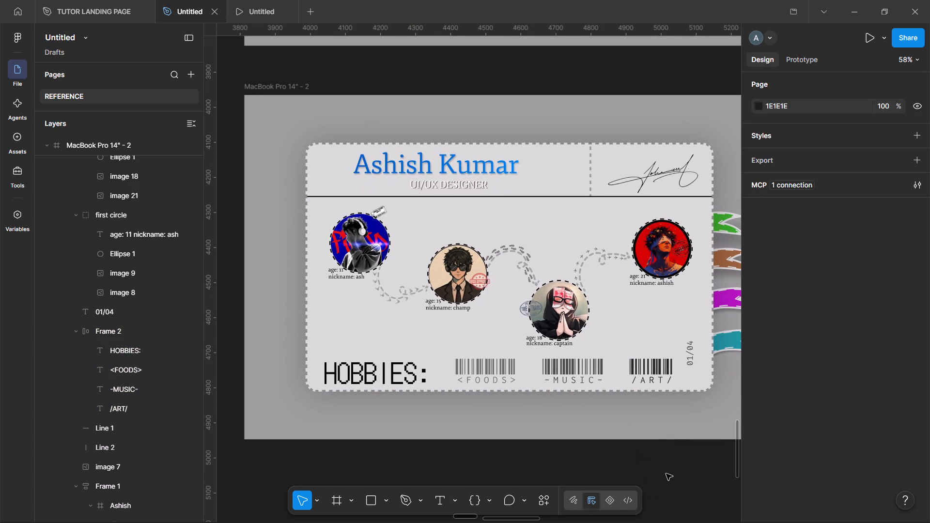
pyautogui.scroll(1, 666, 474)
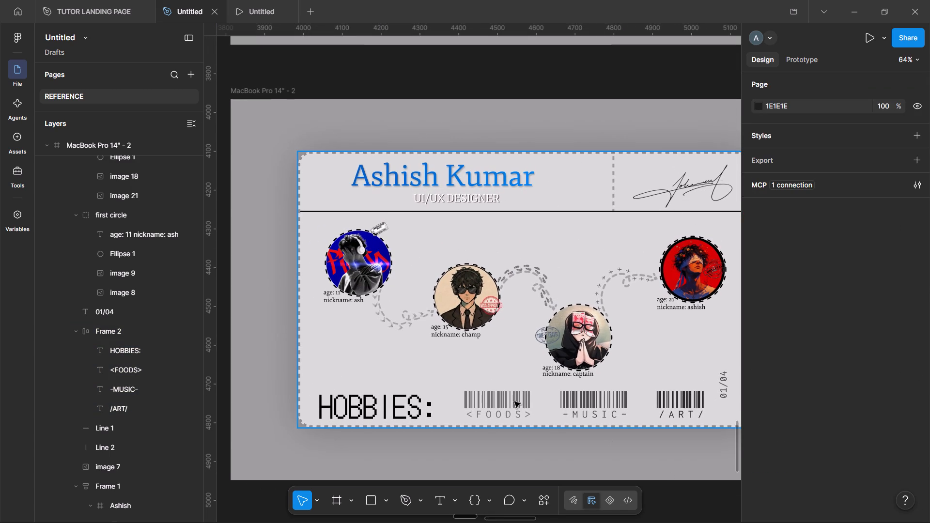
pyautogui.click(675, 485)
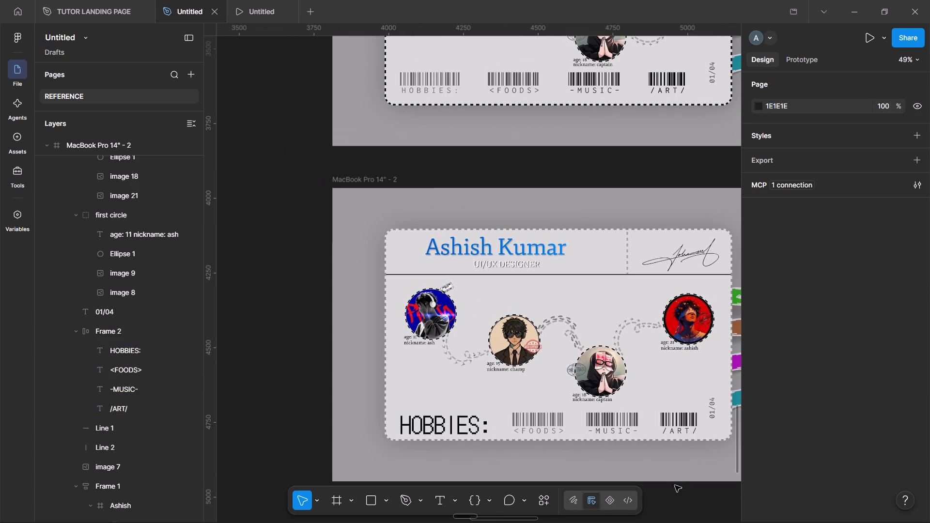
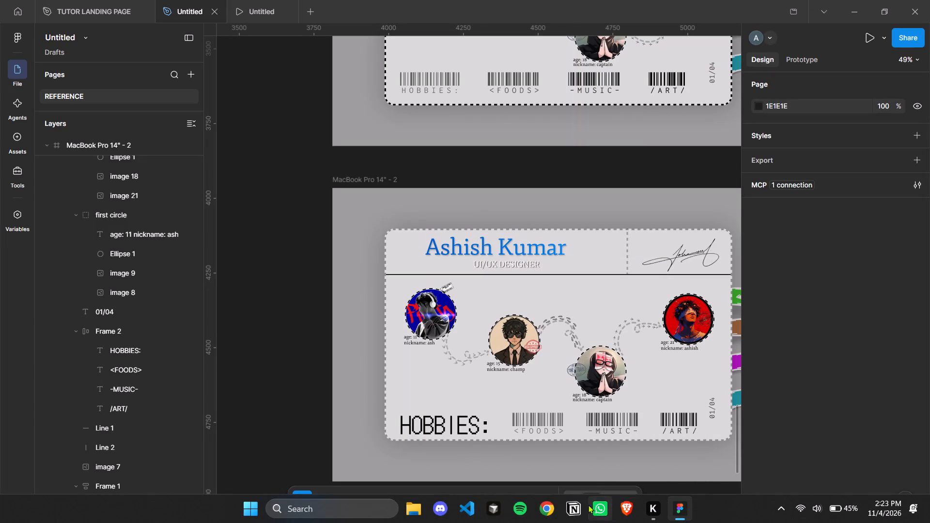
# Switch to Spotify, search for "inam", play the song Inaam by Anuv Jain, and return to the Figma file.
pyautogui.click(529, 512)
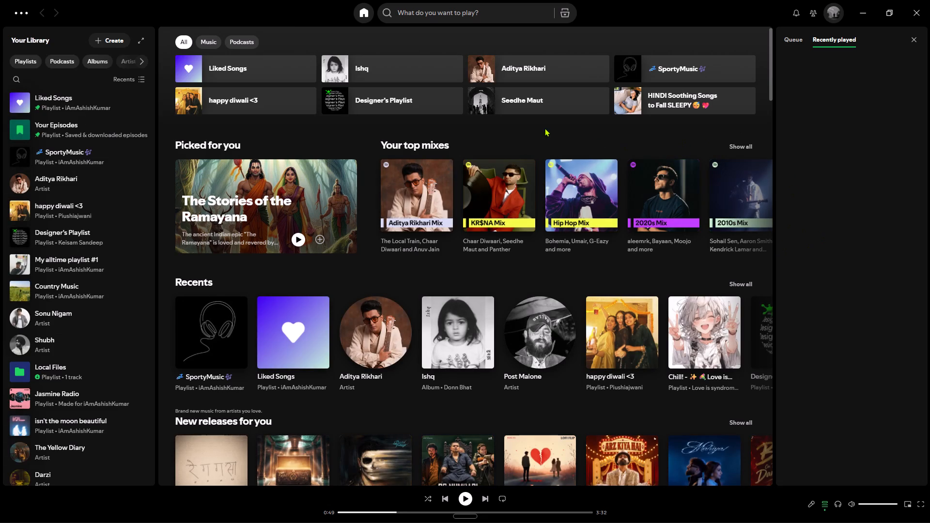
pyautogui.click(452, 67)
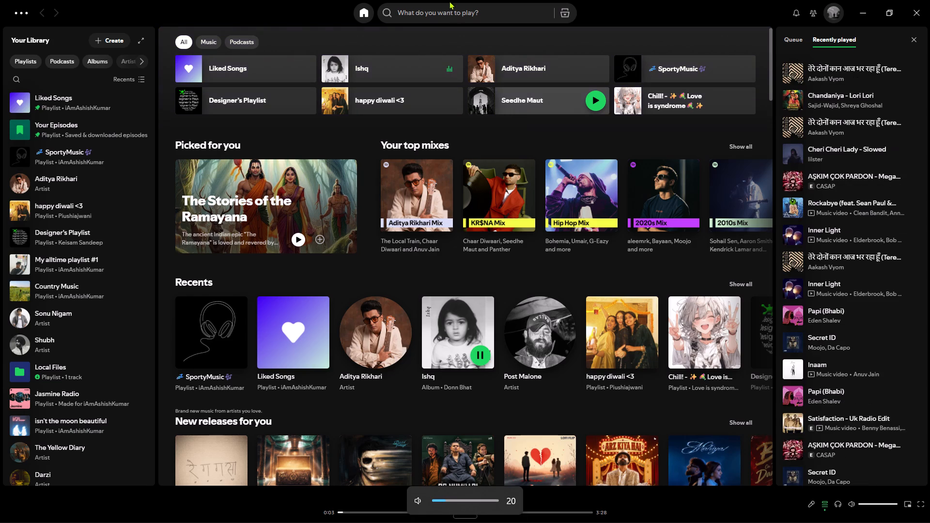
pyautogui.click(458, 15)
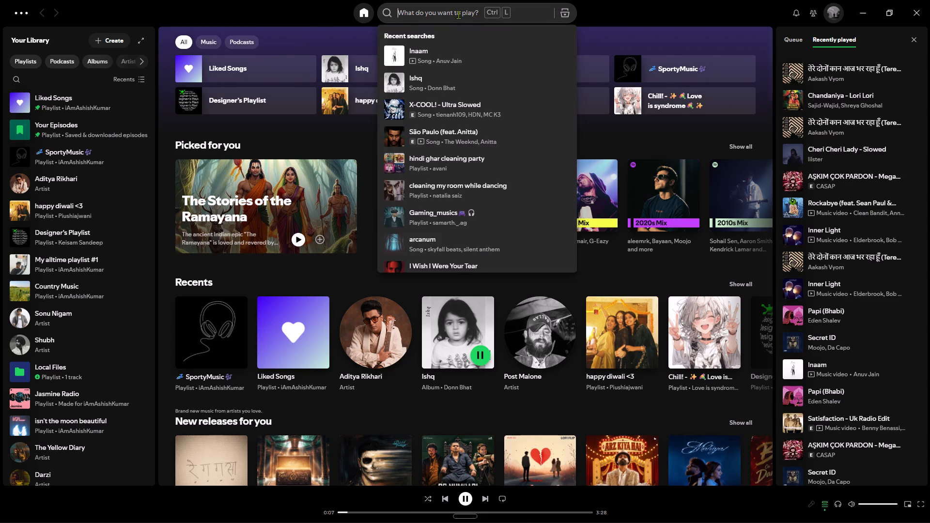
pyautogui.write('inam')
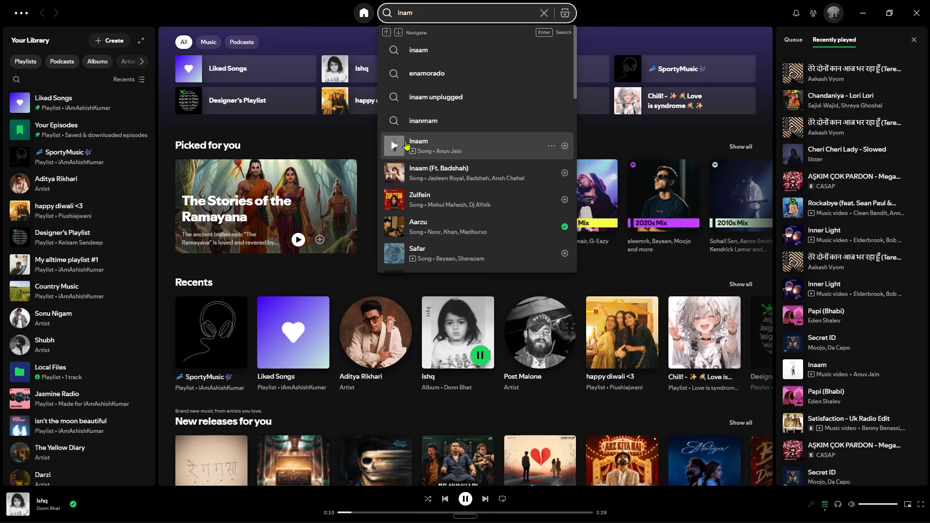
pyautogui.click(398, 143)
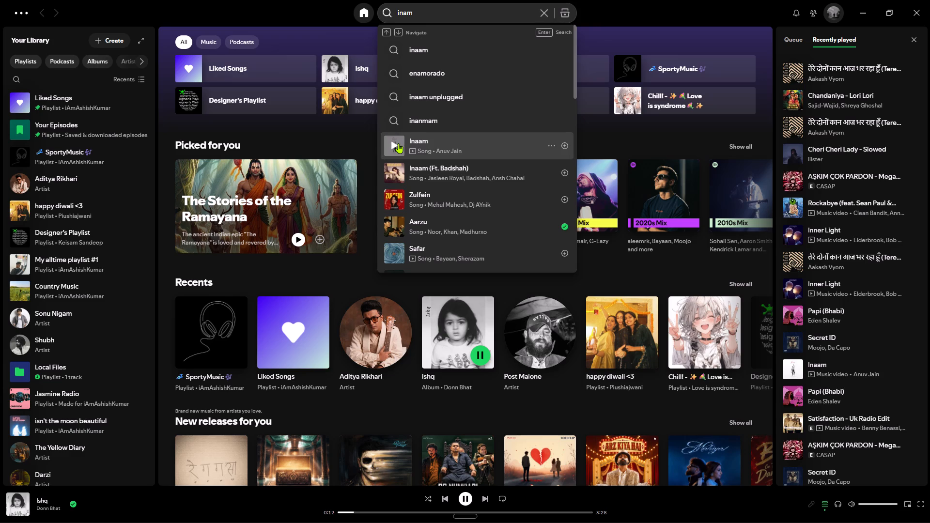
pyautogui.hotkey('alt', 'Tab')
# Examine the ticket card's hobbies row and the lettering and layouts of the reference ID cards under INSPIRATION CARDS.
pyautogui.scroll(-1, 398, 143)
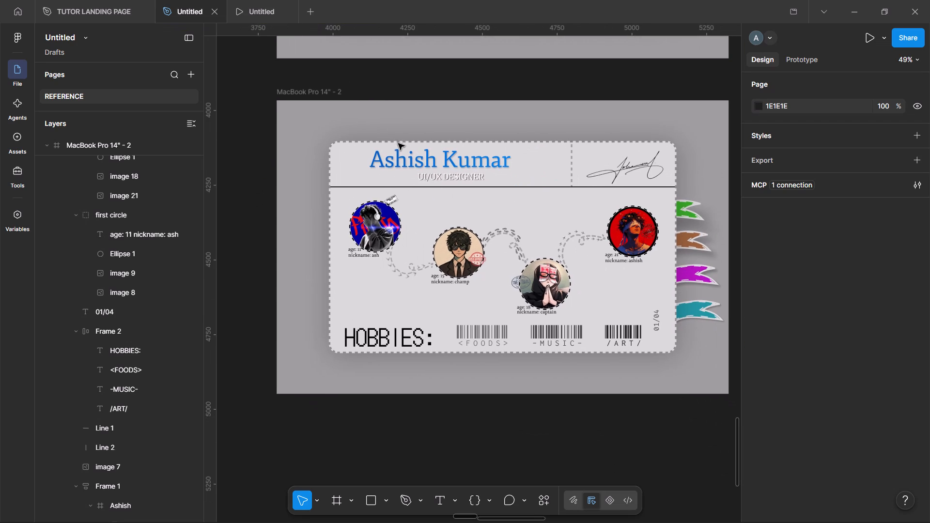
pyautogui.click(482, 397)
pyautogui.hscroll(-1, 482, 397)
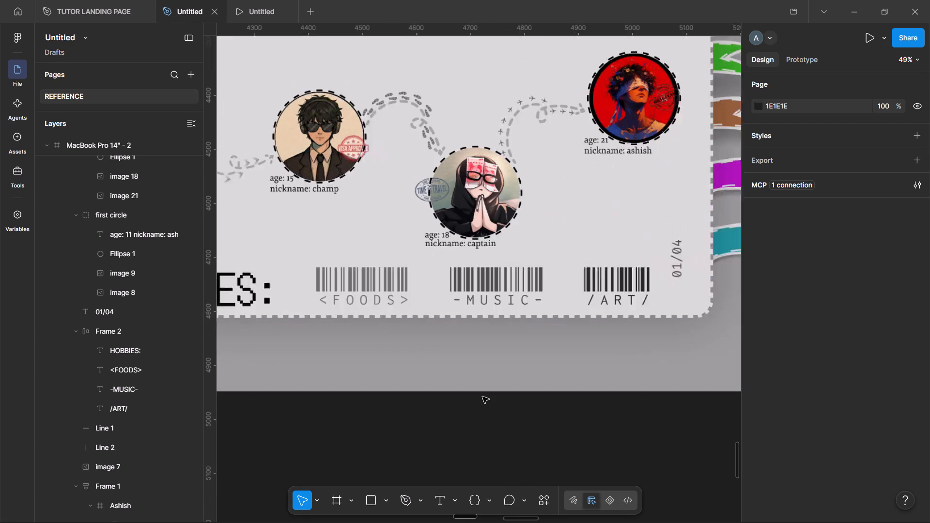
pyautogui.scroll(2, 482, 397)
pyautogui.hscroll(2, 482, 397)
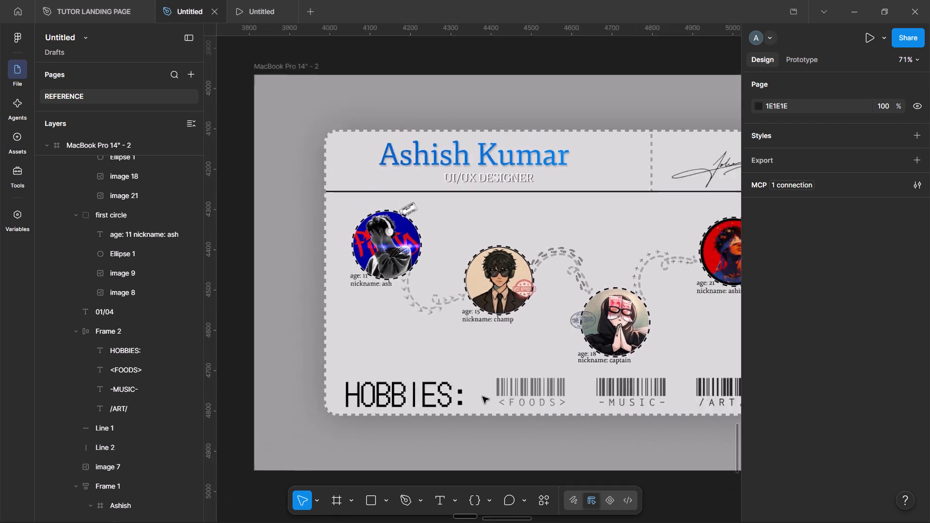
pyautogui.hscroll(7, 482, 397)
pyautogui.scroll(4, 482, 397)
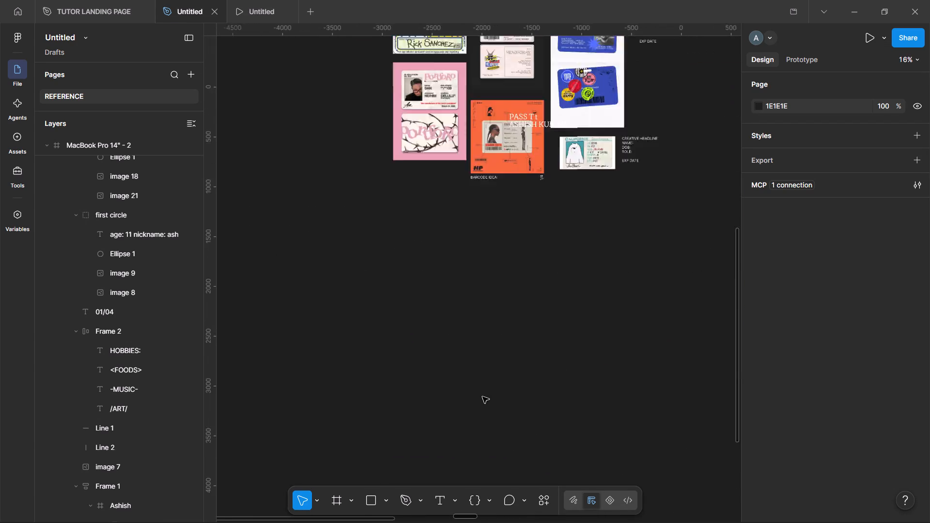
pyautogui.scroll(9, 482, 397)
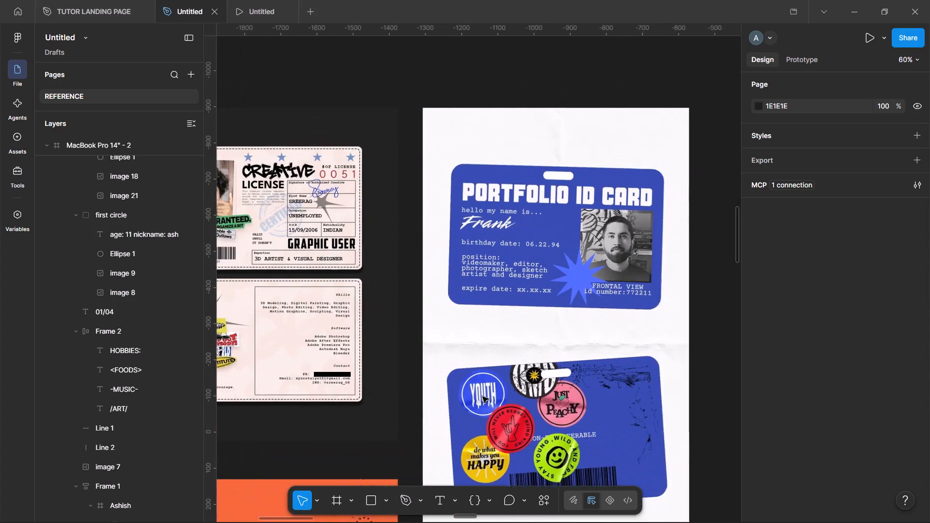
pyautogui.hscroll(5, 482, 397)
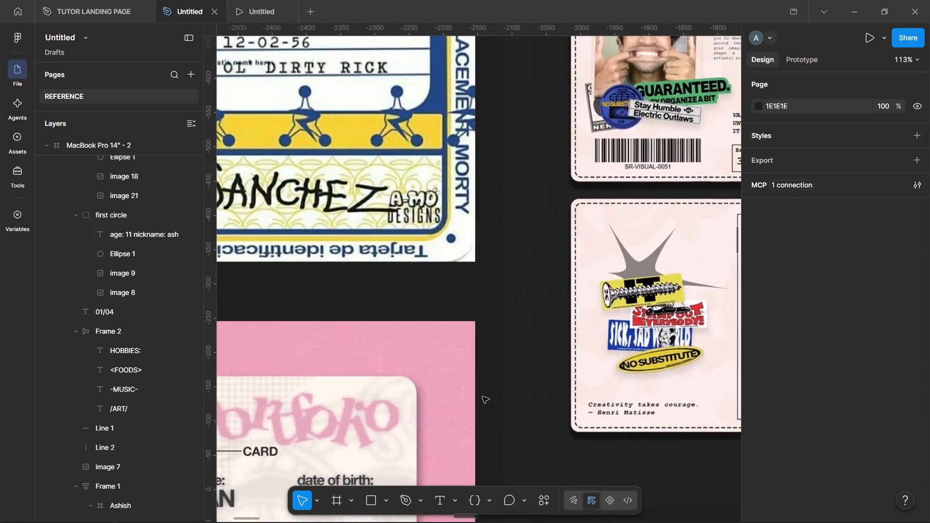
pyautogui.hscroll(4, 482, 397)
pyautogui.scroll(-3, 482, 397)
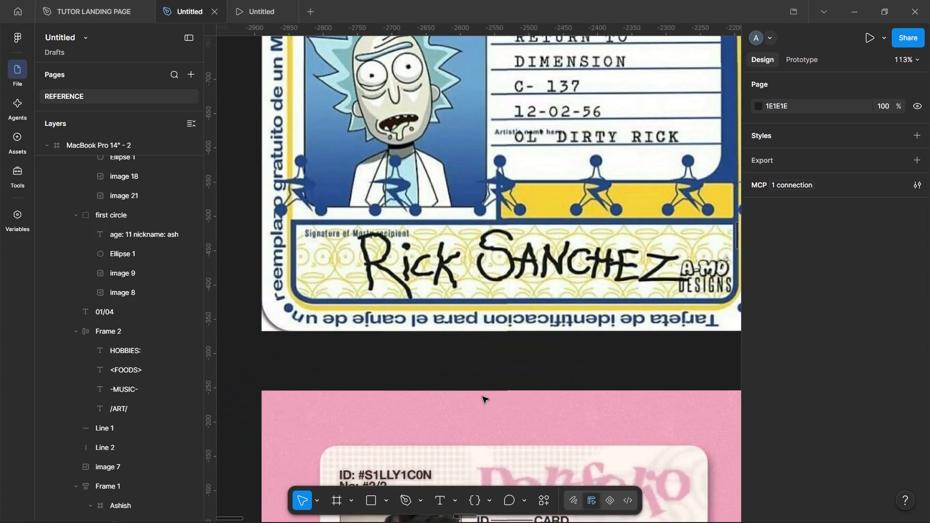
pyautogui.scroll(-4, 482, 397)
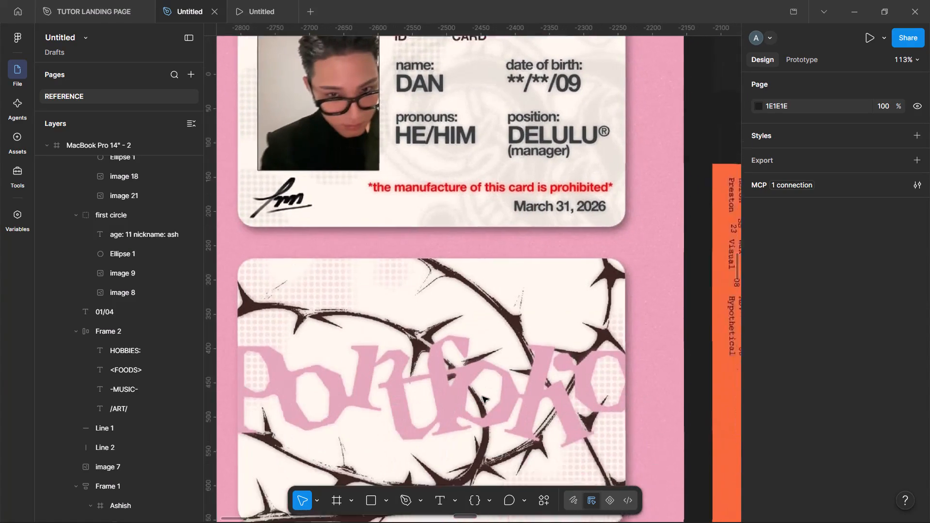
pyautogui.scroll(-1, 482, 397)
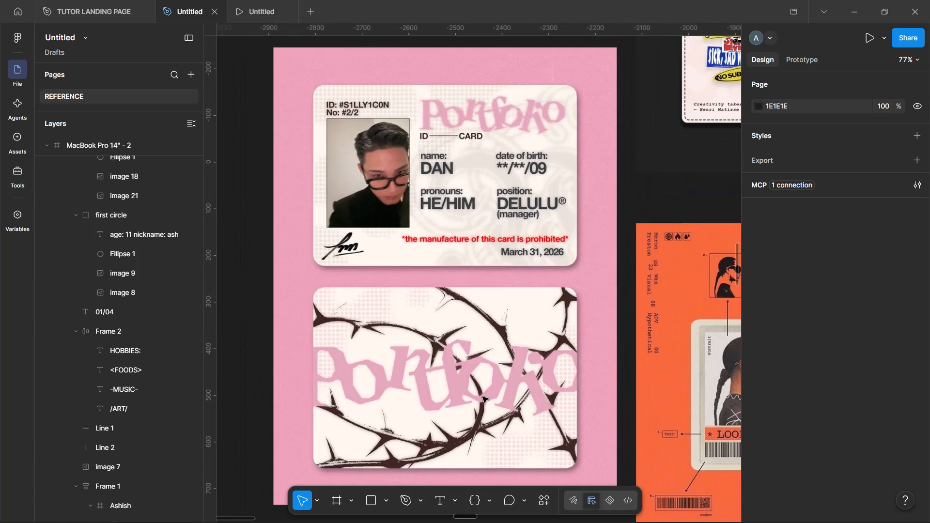
pyautogui.hscroll(-4, 482, 397)
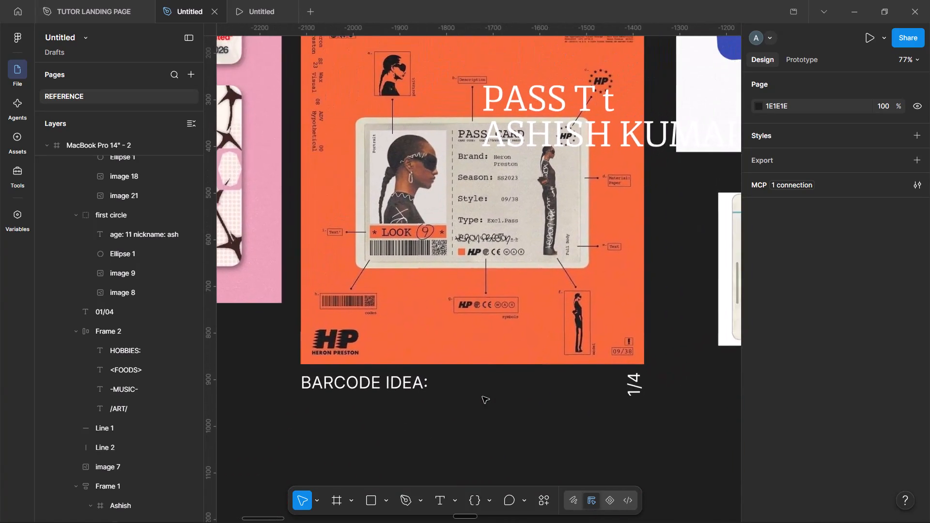
pyautogui.hscroll(-5, 482, 397)
pyautogui.hscroll(2, 482, 397)
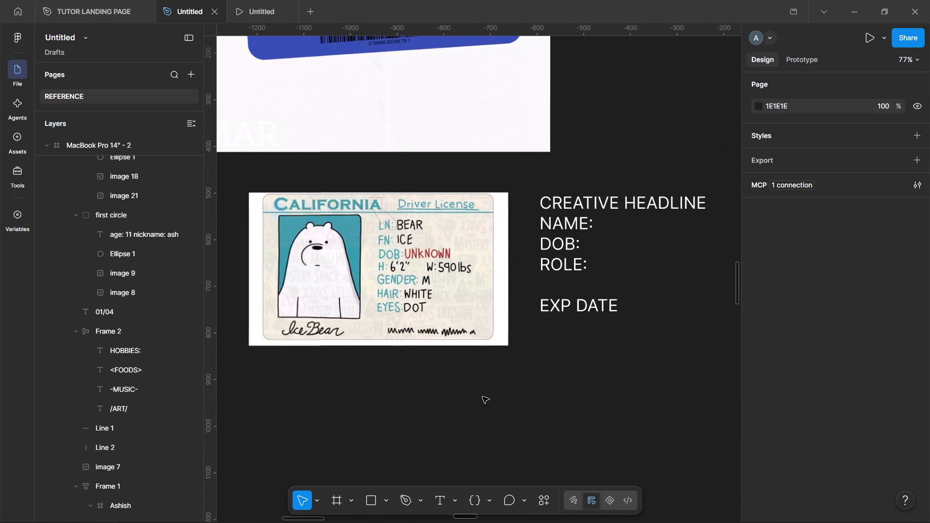
pyautogui.scroll(1, 482, 397)
pyautogui.scroll(-1, 482, 397)
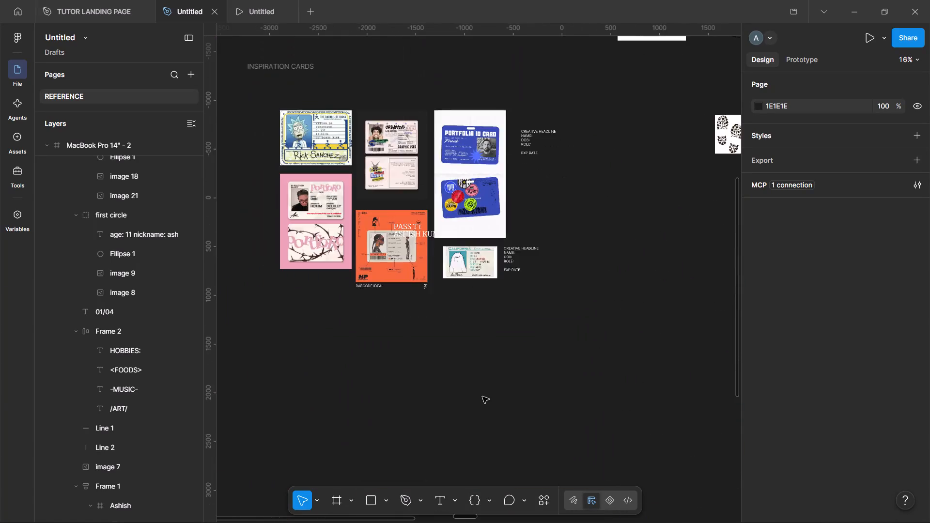
# Change the font of the HOBBIES: text in the lower ticket card's hobbies row to Fjord.
pyautogui.hscroll(-4, 482, 397)
pyautogui.scroll(1, 482, 397)
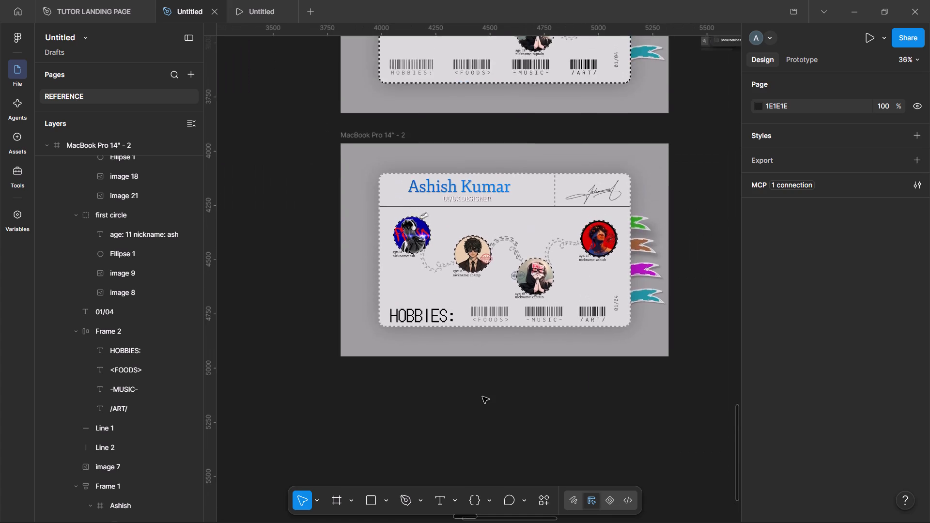
pyautogui.scroll(2, 482, 397)
pyautogui.doubleClick(341, 311)
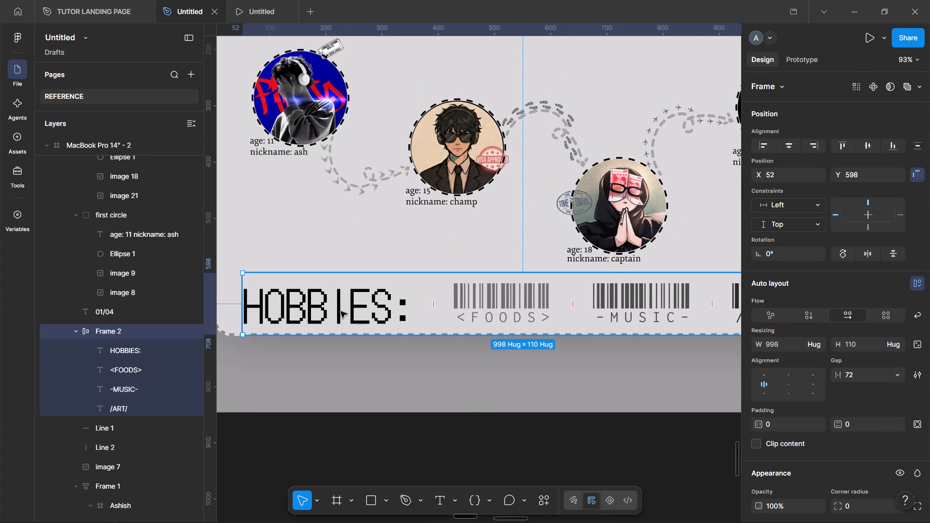
pyautogui.hscroll(-1, 341, 311)
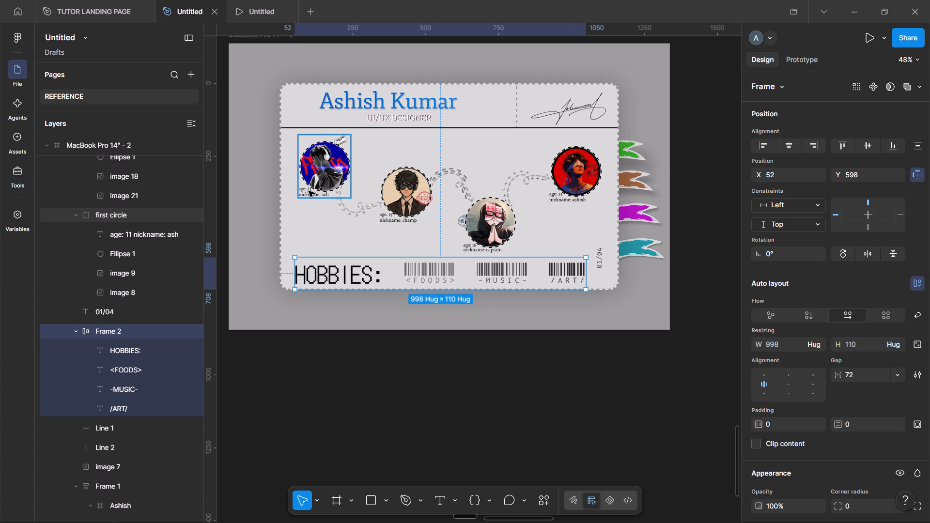
pyautogui.click(139, 353)
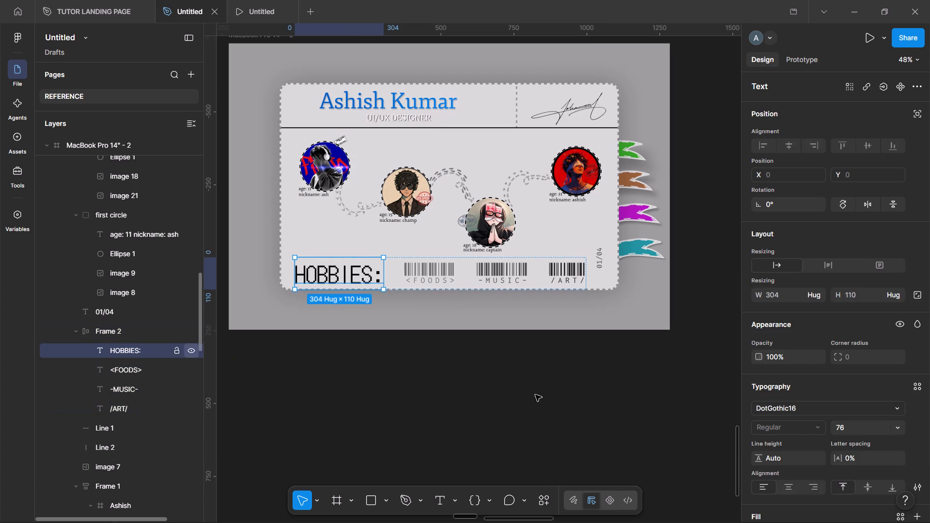
pyautogui.click(800, 411)
pyautogui.press('f')
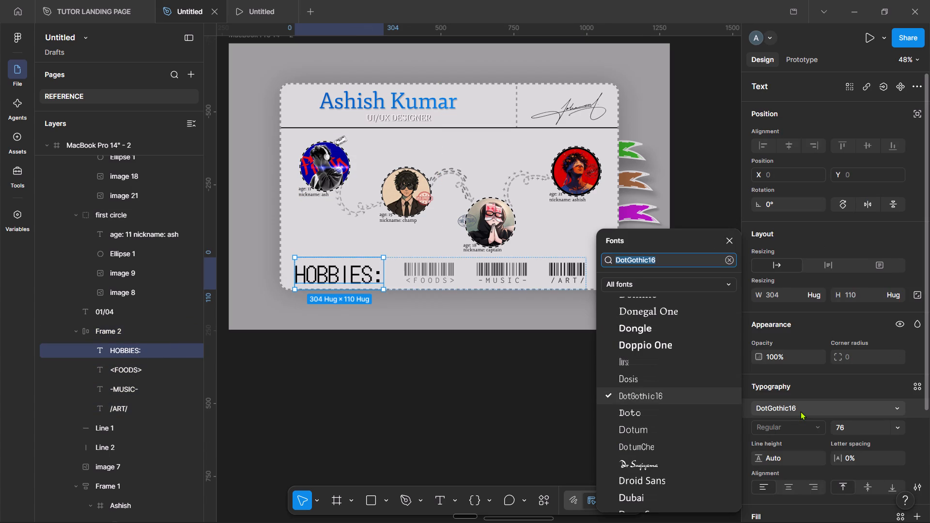
pyautogui.press('j')
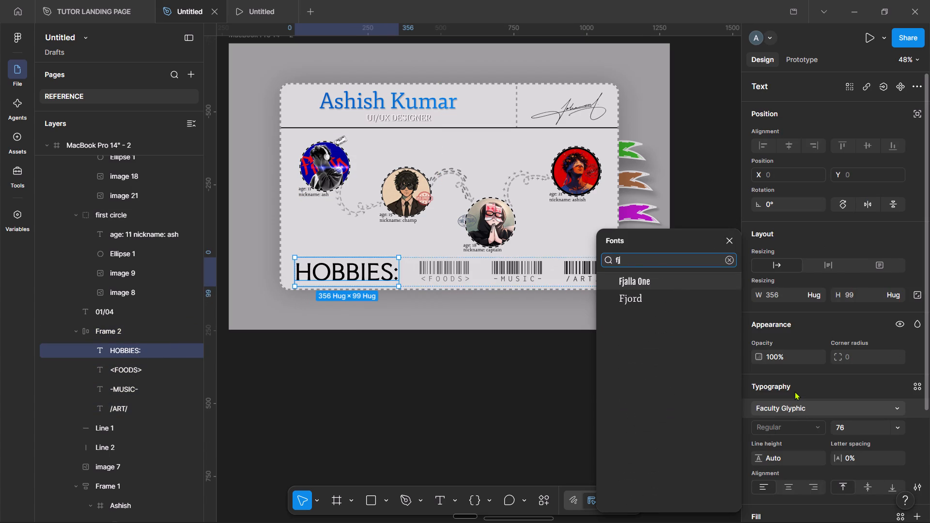
pyautogui.click(636, 295)
# Place a spare copy of the <FOODS> barcode text on the empty canvas below the MacBook Pro 14" - 2 frame.
pyautogui.click(124, 372)
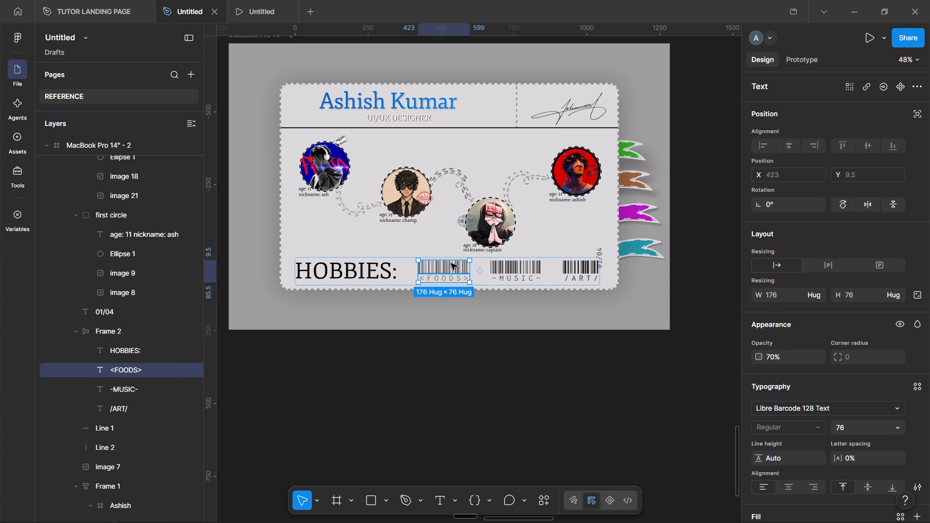
pyautogui.keyDown('alt'); pyautogui.moveTo(451, 263); pyautogui.dragTo(453, 459); pyautogui.keyUp('alt')
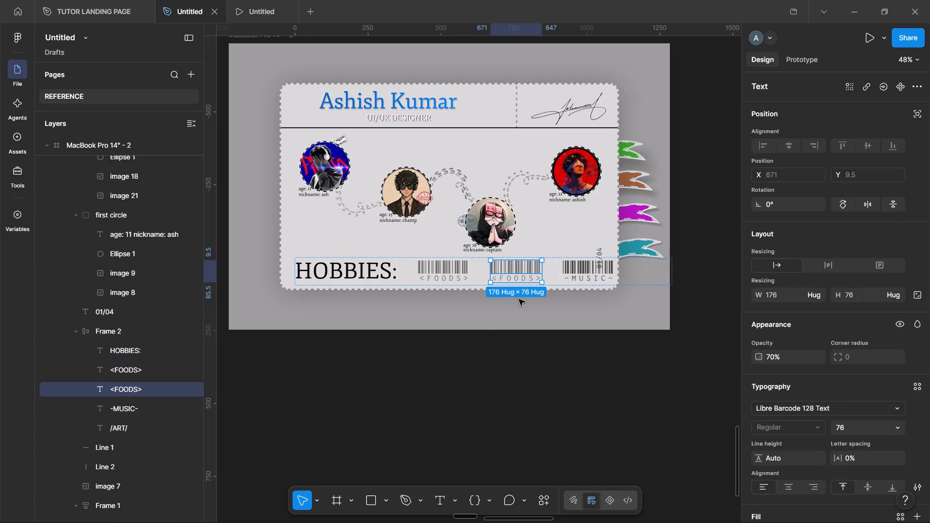
pyautogui.hotkey('ctrl', 'z')
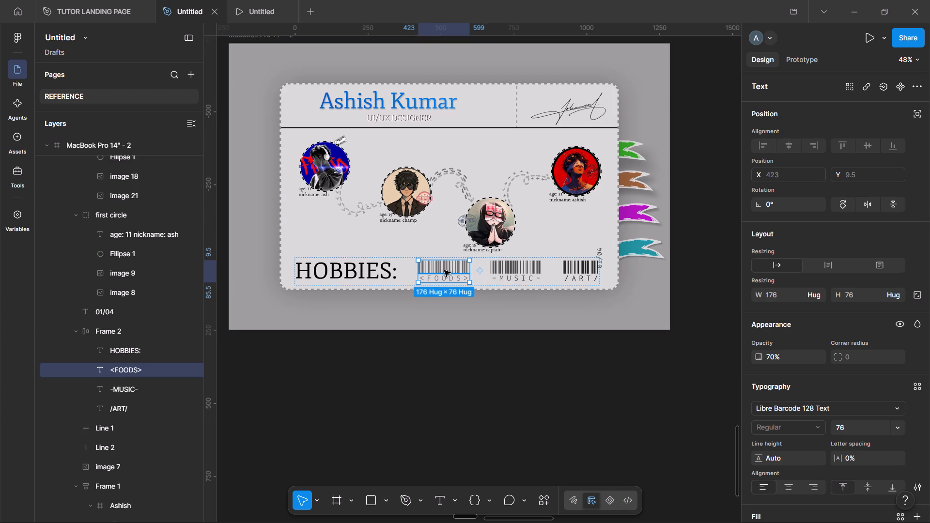
pyautogui.keyDown('alt'); pyautogui.moveTo(444, 270); pyautogui.dragTo(473, 406); pyautogui.keyUp('alt')
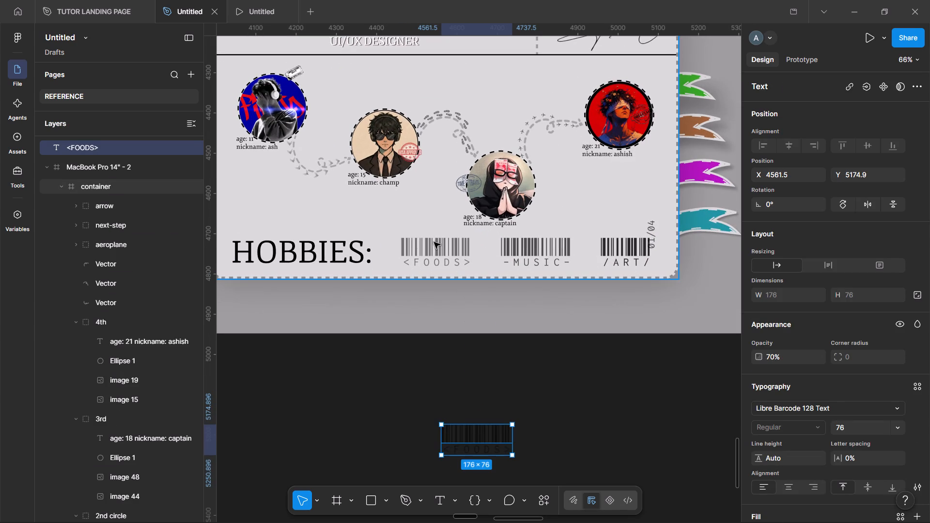
# Change the font of the original <FOODS> text in the hobbies row to Fjord.
pyautogui.doubleClick(434, 242)
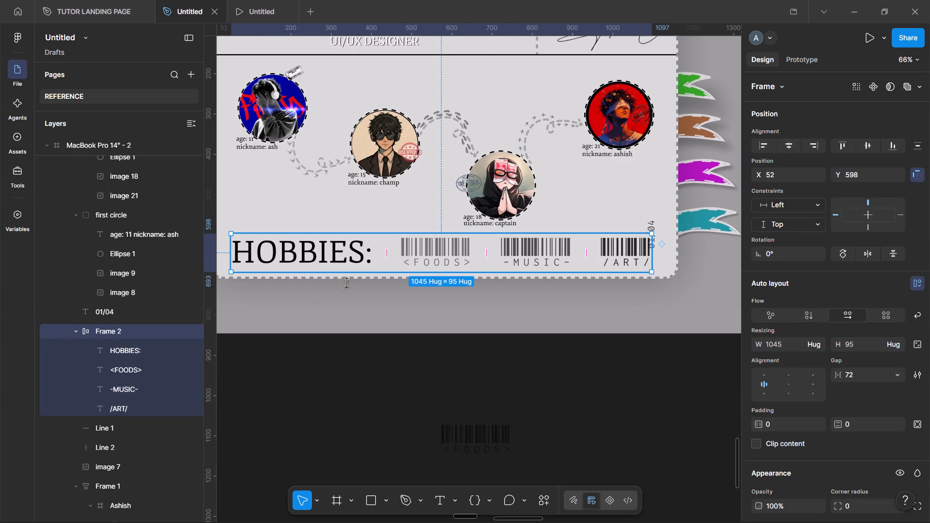
pyautogui.click(131, 375)
pyautogui.hscroll(2, 131, 375)
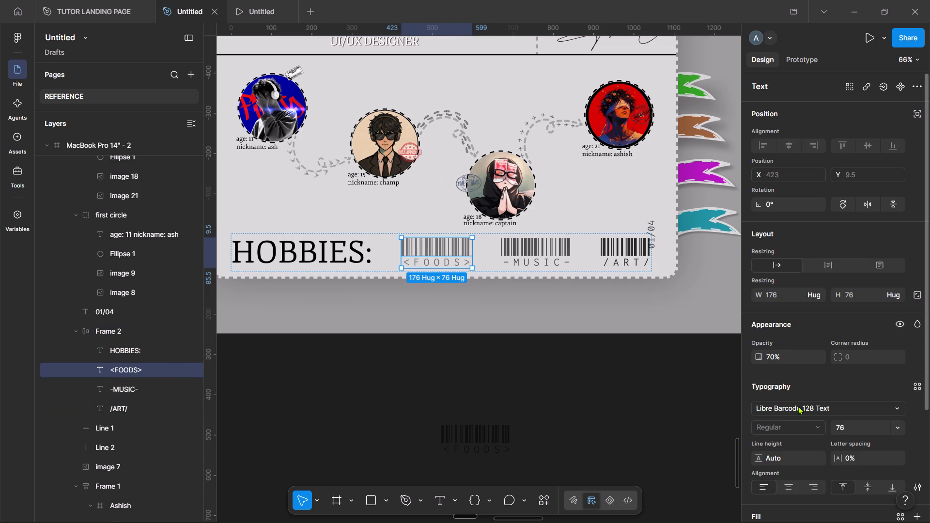
pyautogui.click(797, 406)
pyautogui.write('fj')
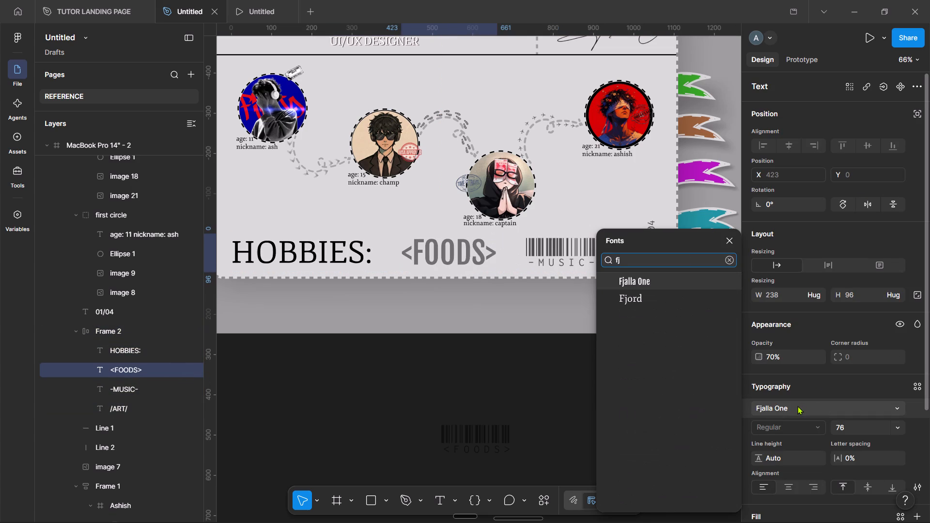
pyautogui.click(692, 293)
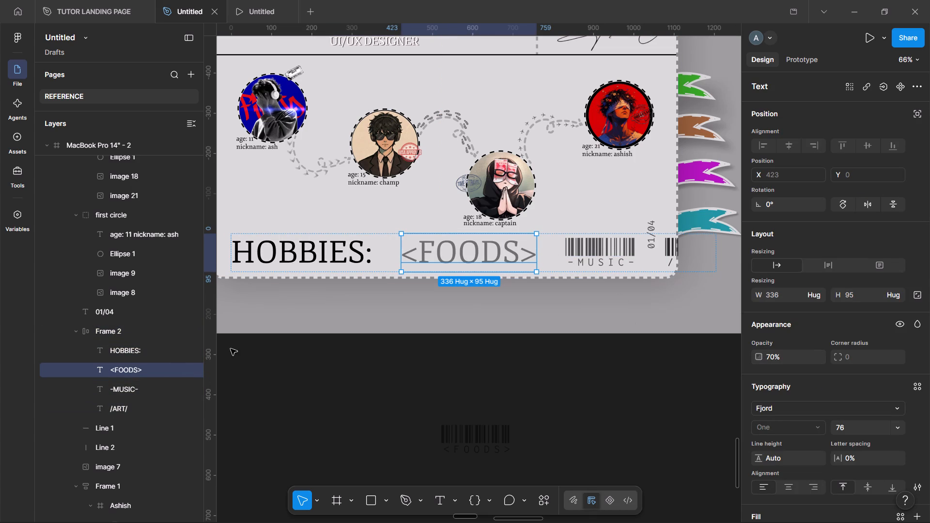
# Change the font of the -MUSIC- text in the hobbies row to Fjord.
pyautogui.click(122, 384)
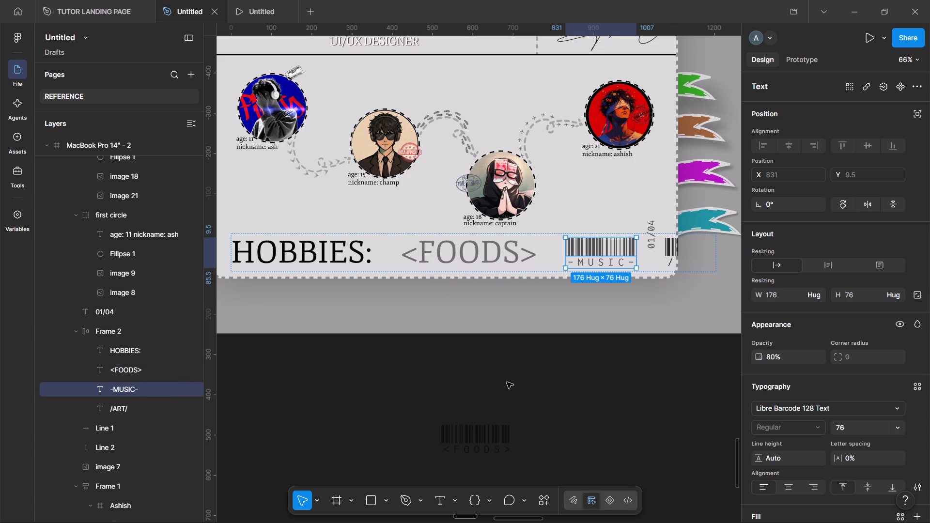
pyautogui.click(803, 402)
pyautogui.write('fjo')
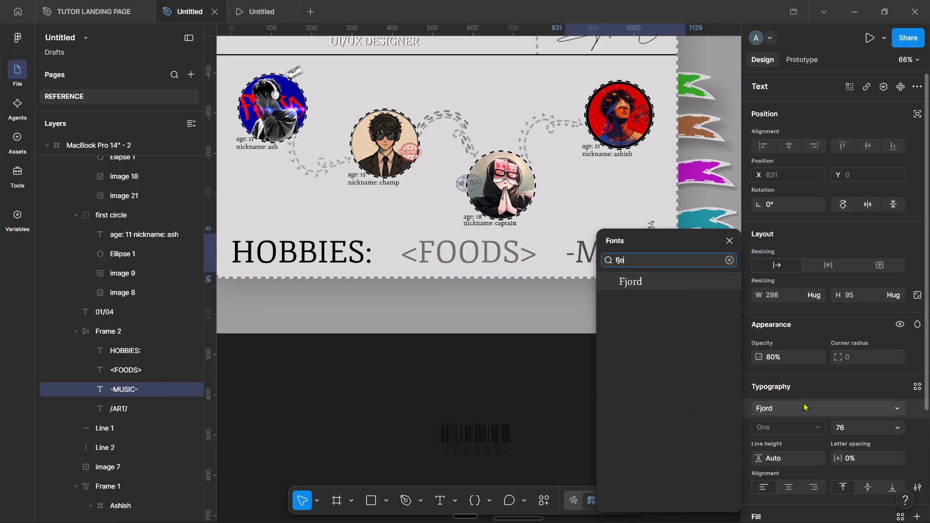
pyautogui.press('Return')
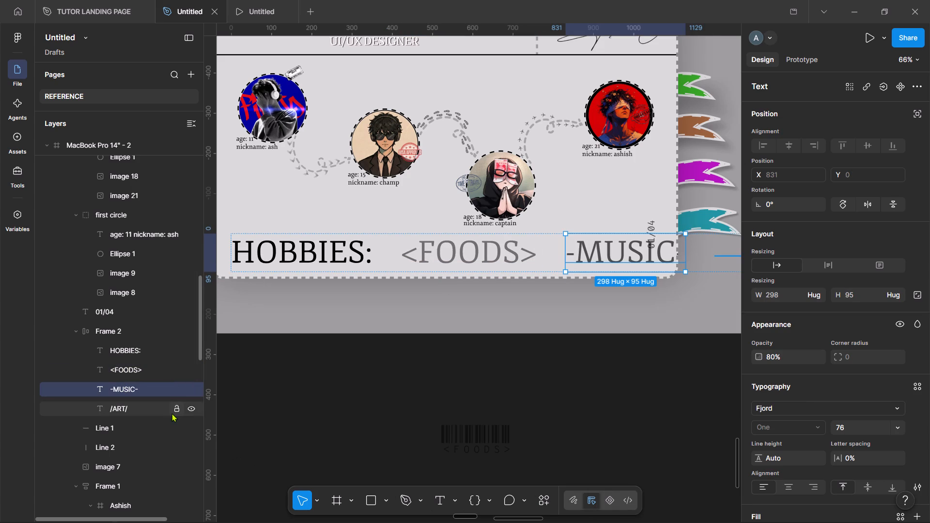
# Change the font of the /ART/ text in the hobbies row to Fjord.
pyautogui.click(127, 400)
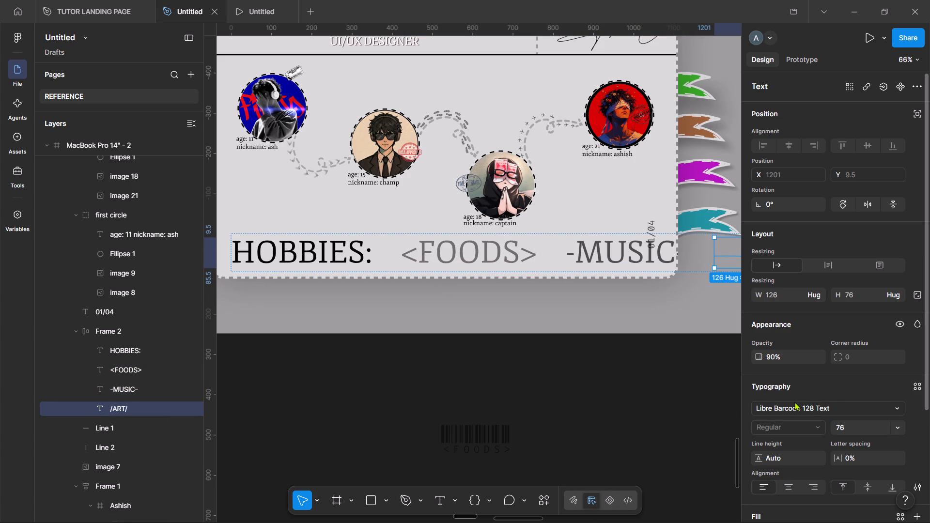
pyautogui.click(794, 402)
pyautogui.write('fjo')
pyautogui.press('Return')
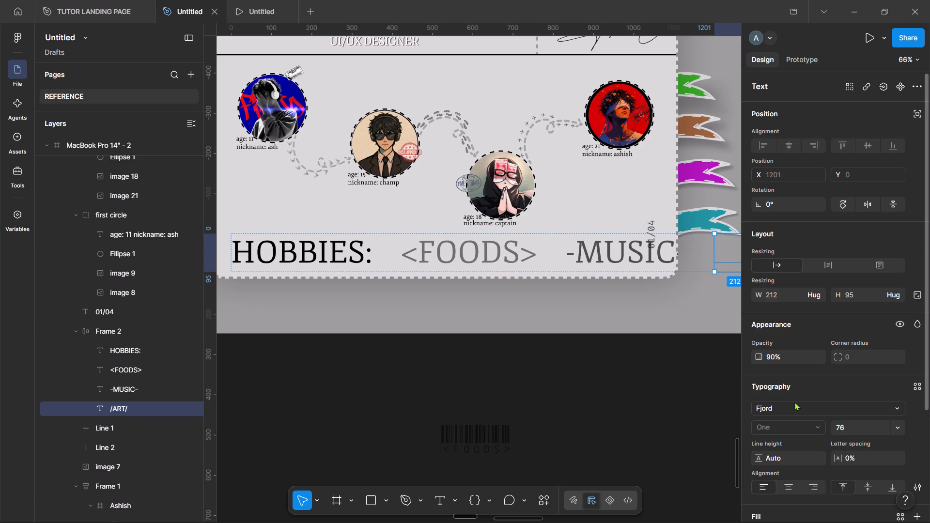
# Set the font size of all four texts in the hobbies row, HOBBIES: through /ART/, to 32.
pyautogui.click(108, 332)
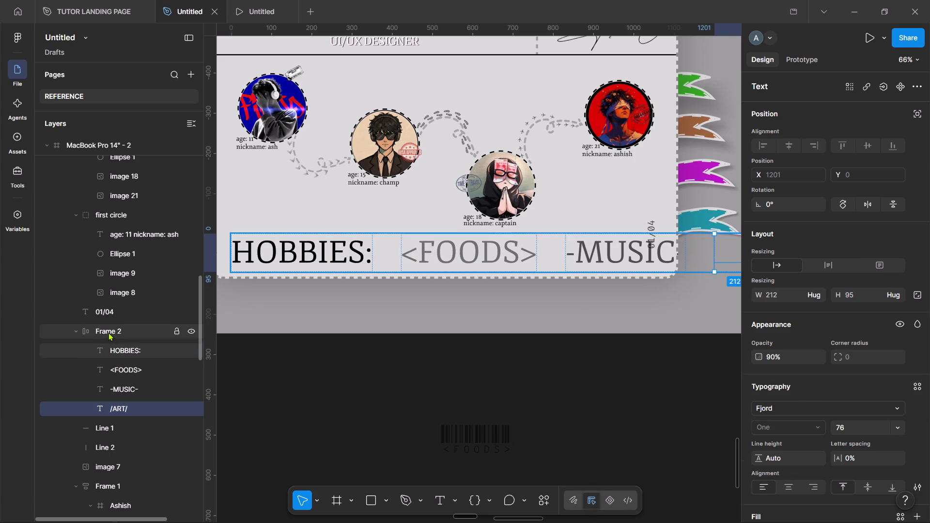
pyautogui.scroll(-2, 816, 452)
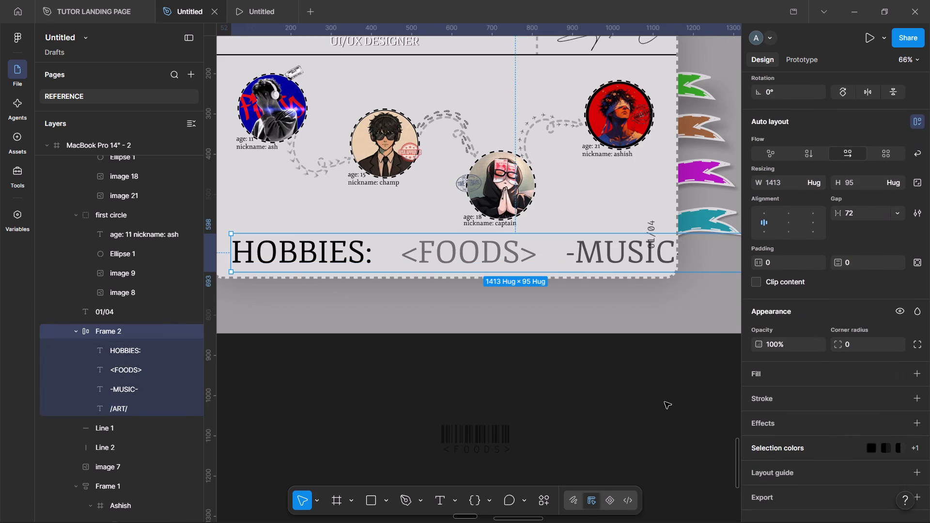
pyautogui.click(146, 355)
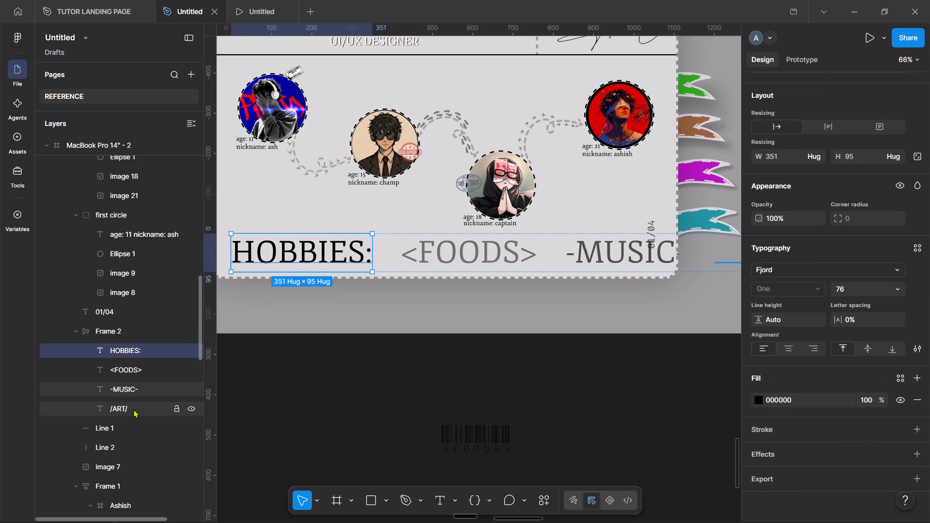
pyautogui.keyDown('shift'); pyautogui.click(133, 409); pyautogui.keyUp('shift')
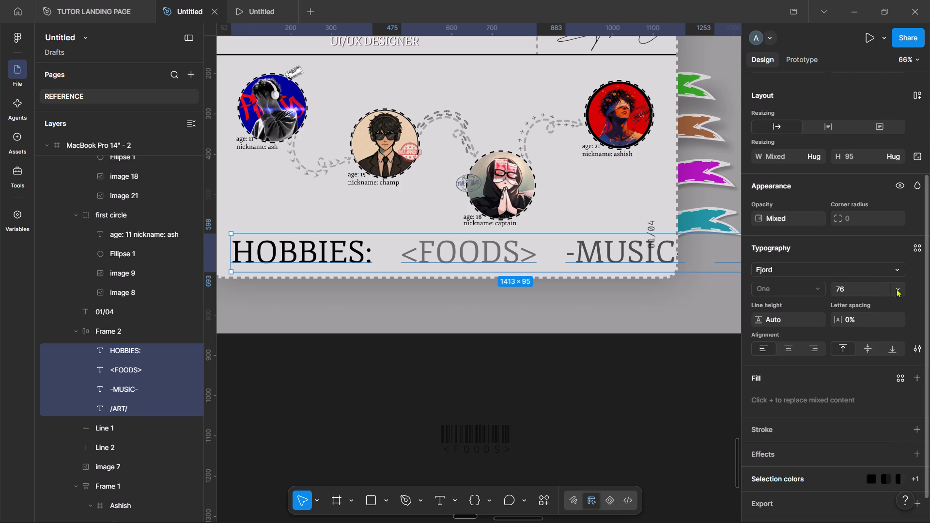
pyautogui.click(898, 291)
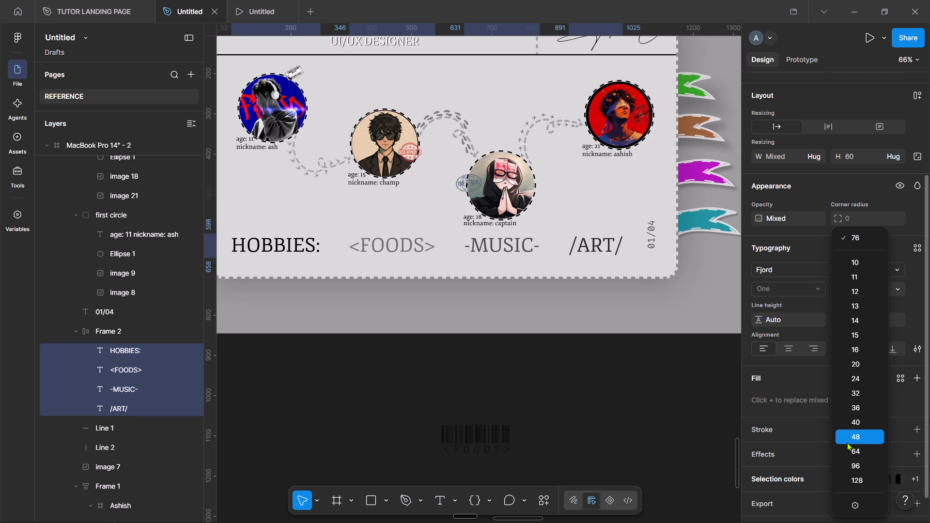
pyautogui.click(840, 391)
# Set the <FOODS> text in the hobbies row to 24% letter spacing and font size 24.
pyautogui.click(483, 454)
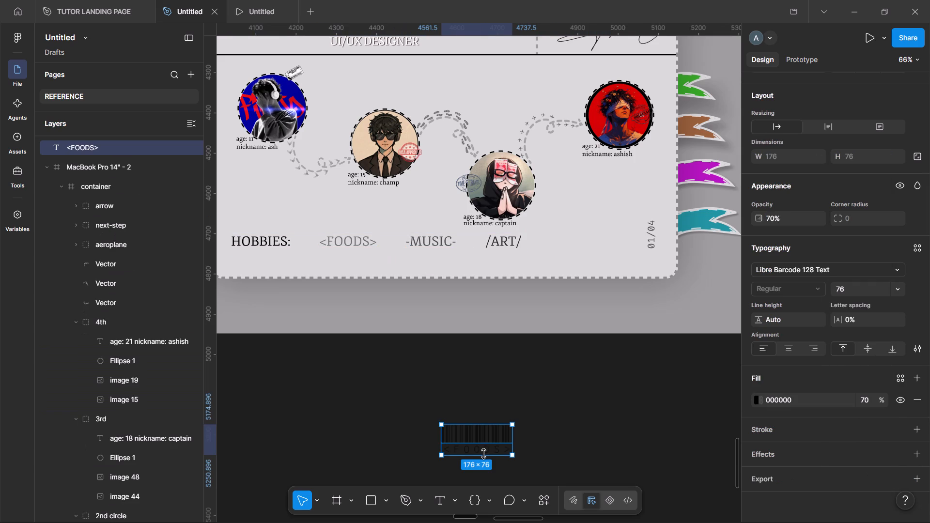
pyautogui.click(269, 245)
pyautogui.click(269, 245)
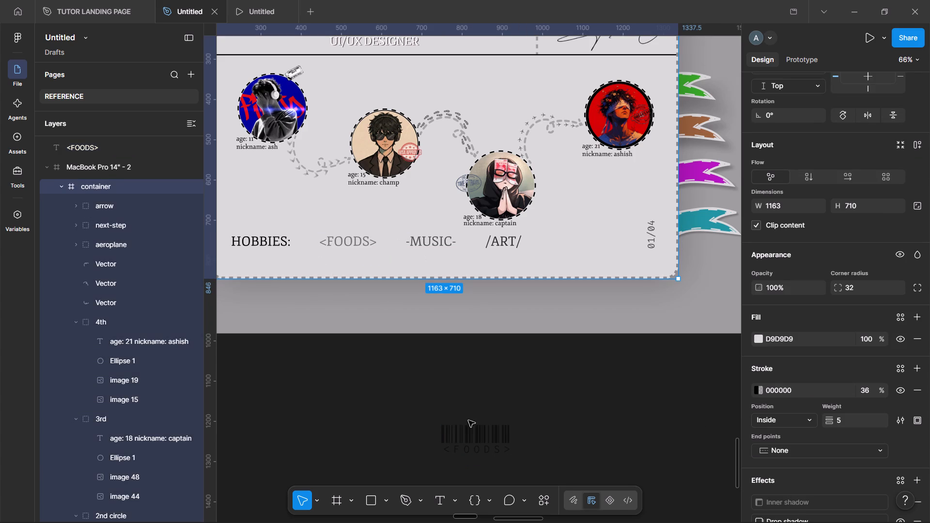
pyautogui.doubleClick(345, 242)
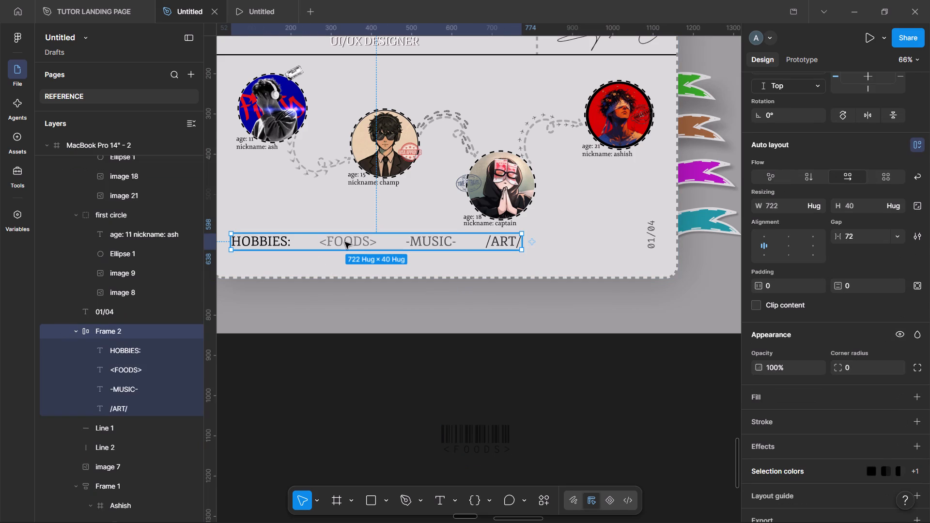
pyautogui.doubleClick(345, 242)
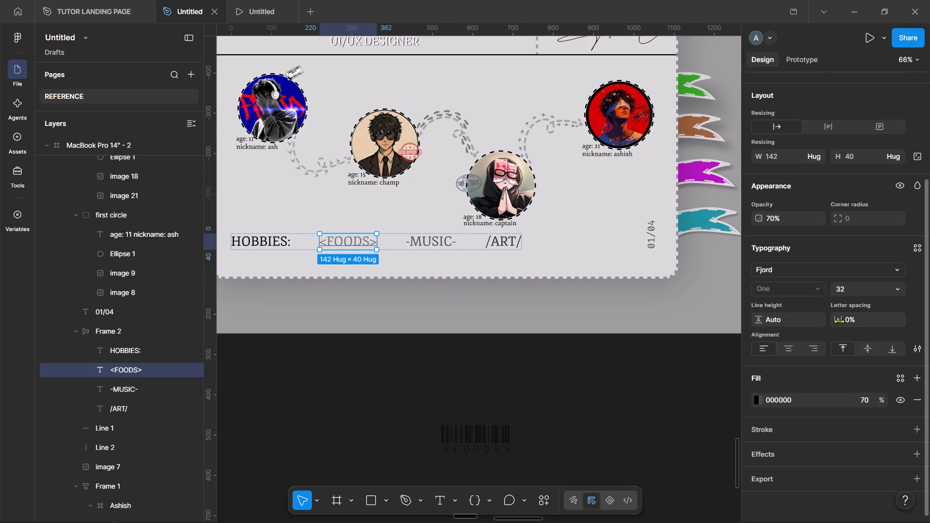
pyautogui.moveTo(839, 321); pyautogui.dragTo(483, 274)
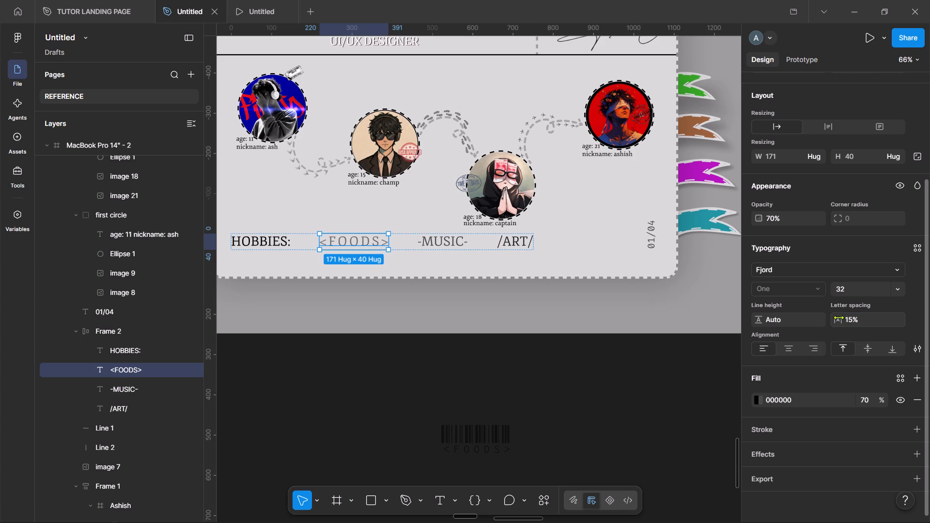
pyautogui.click(859, 313)
pyautogui.write('24')
pyautogui.press('Return')
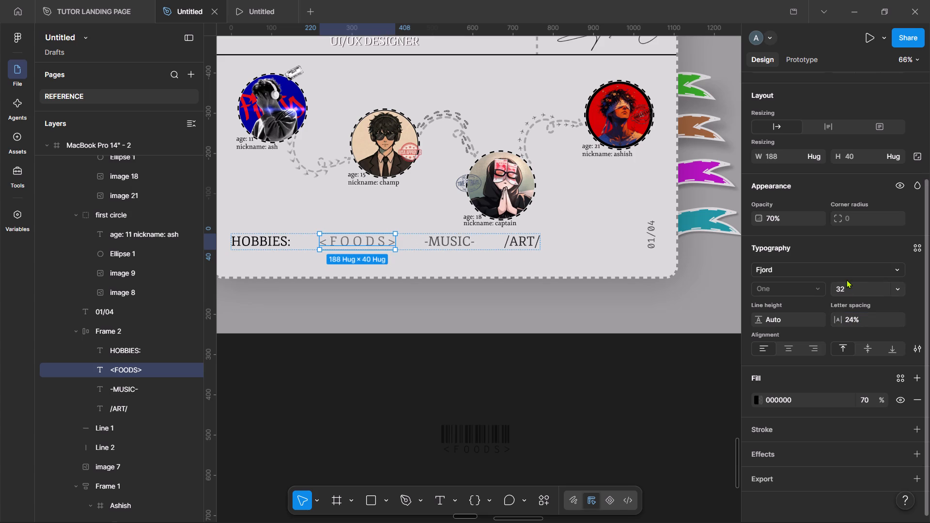
pyautogui.click(899, 294)
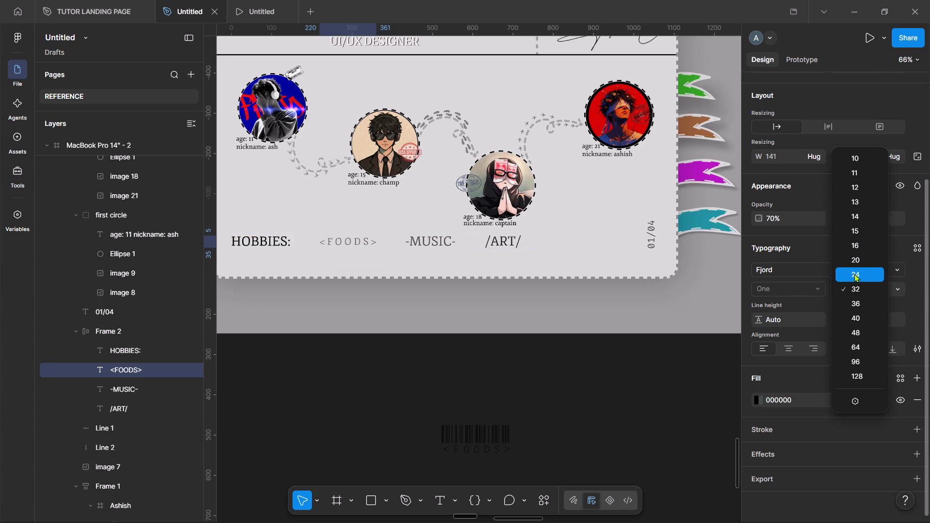
pyautogui.click(854, 273)
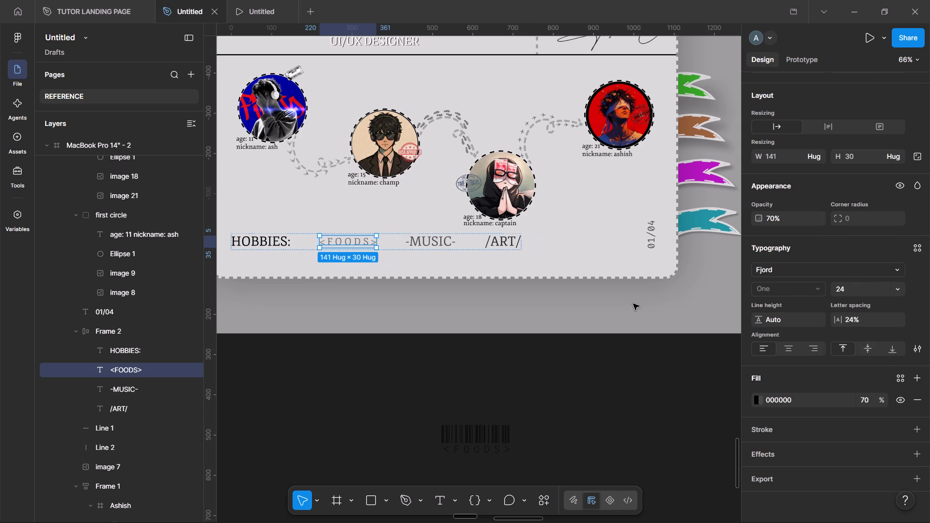
# Set both the -MUSIC- and /ART/ texts to font size 24 with 24% letter spacing.
pyautogui.click(422, 245)
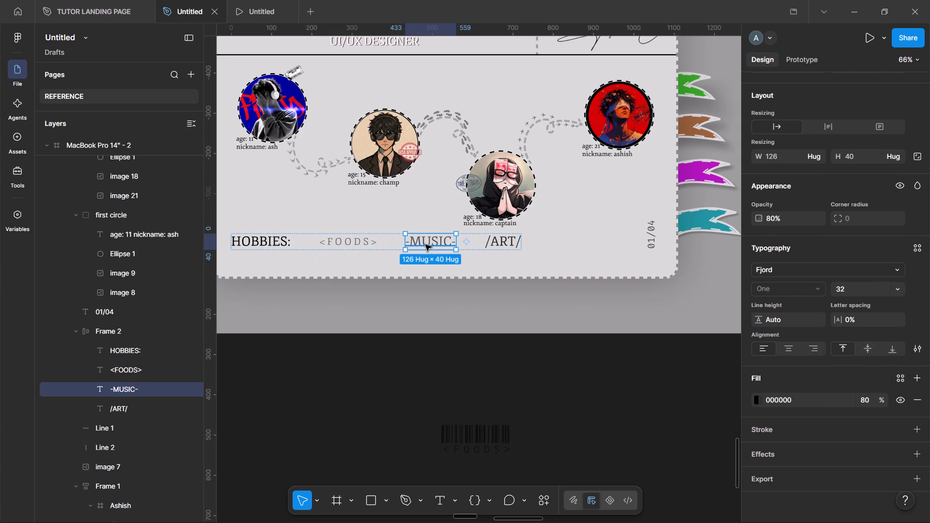
pyautogui.keyDown('shift'); pyautogui.click(497, 243); pyautogui.keyUp('shift')
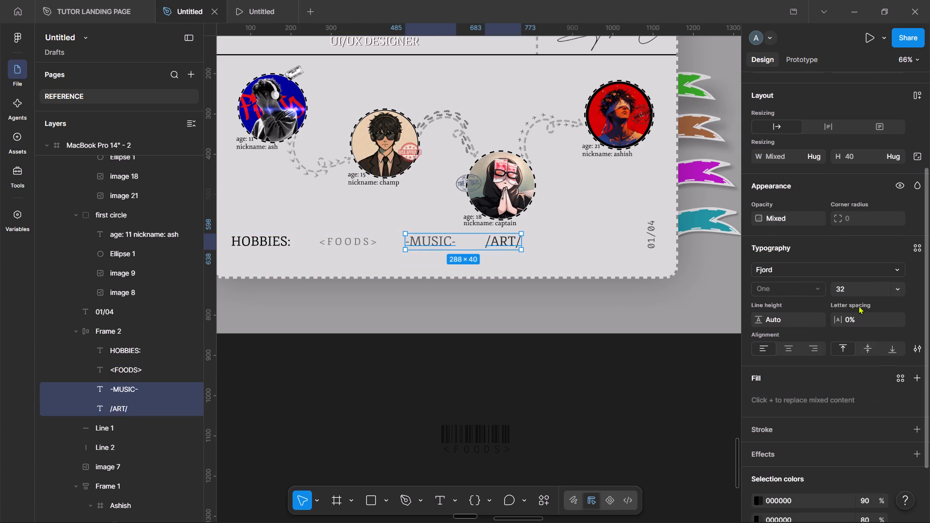
pyautogui.click(841, 292)
pyautogui.write('24')
pyautogui.press('Return')
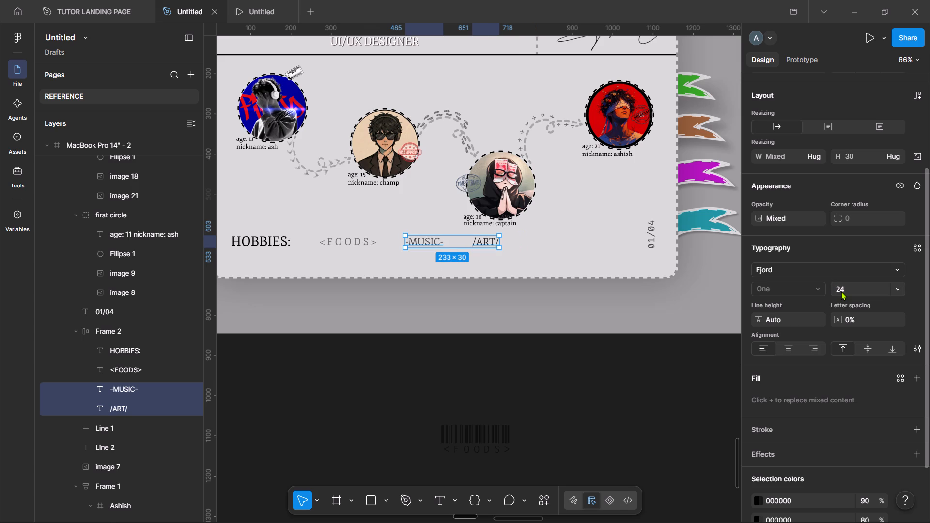
pyautogui.click(855, 320)
pyautogui.write('24')
pyautogui.press('Return')
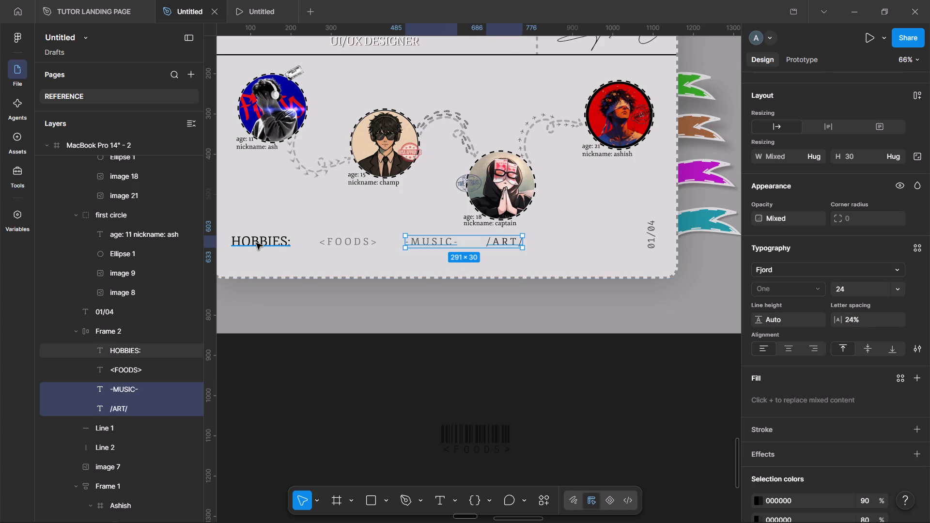
# Set the HOBBIES: label to font size 24 with 25% letter spacing.
pyautogui.click(256, 243)
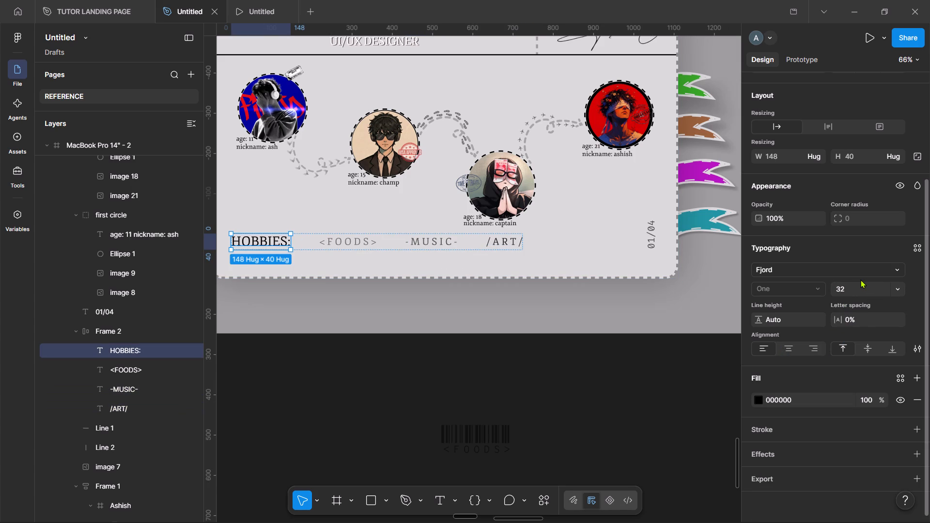
pyautogui.click(860, 279)
pyautogui.click(858, 280)
pyautogui.click(851, 286)
pyautogui.write('23')
pyautogui.press('BackSpace')
pyautogui.press('4')
pyautogui.press('Return')
pyautogui.click(855, 321)
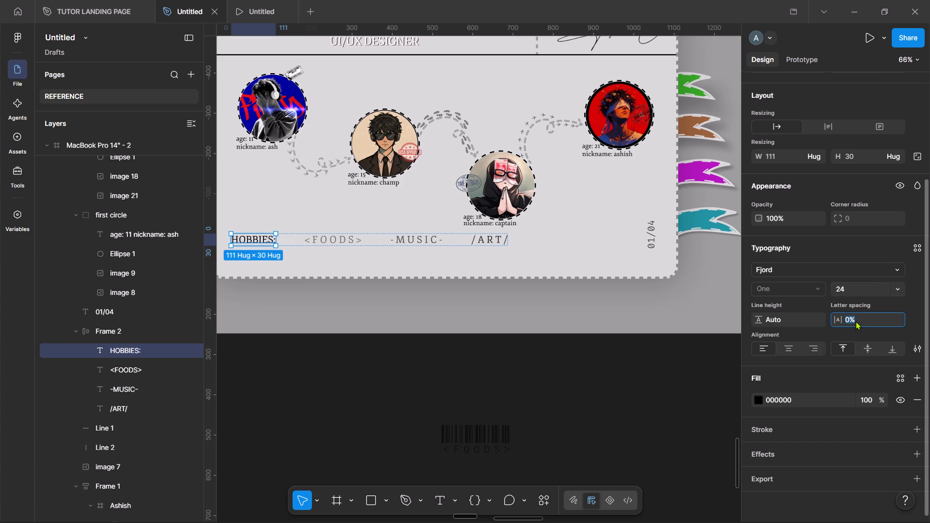
pyautogui.write('25')
pyautogui.press('Return')
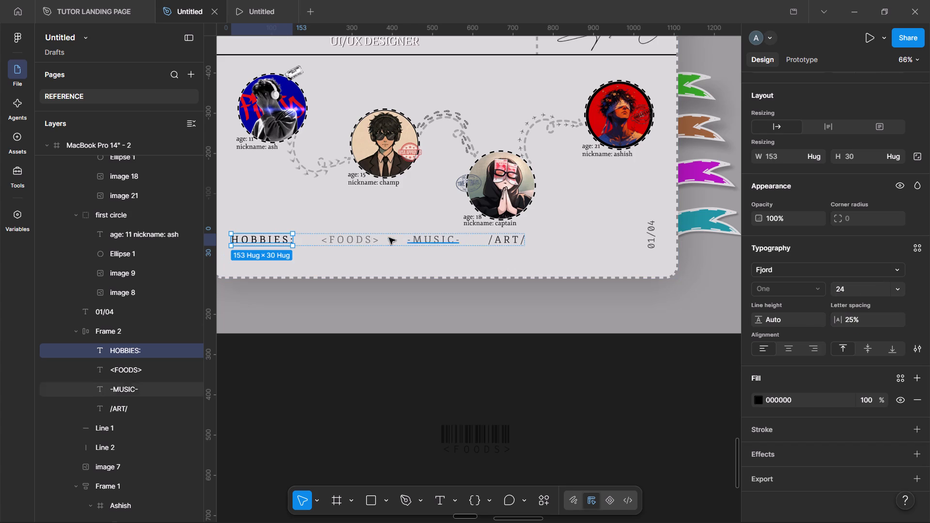
# Raise the layer opacity and the fill opacity of the <FOODS> text in the hobbies row to 100%.
pyautogui.click(364, 241)
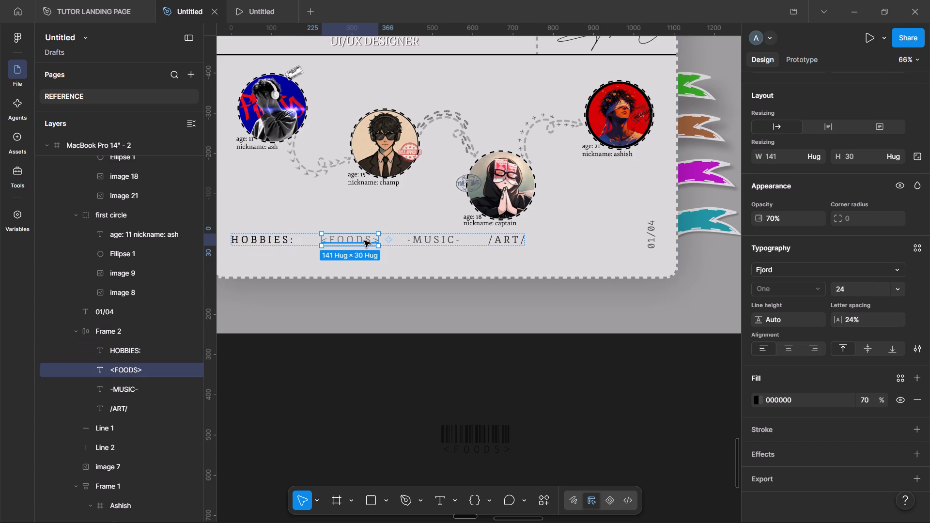
pyautogui.moveTo(754, 218); pyautogui.dragTo(601, 278)
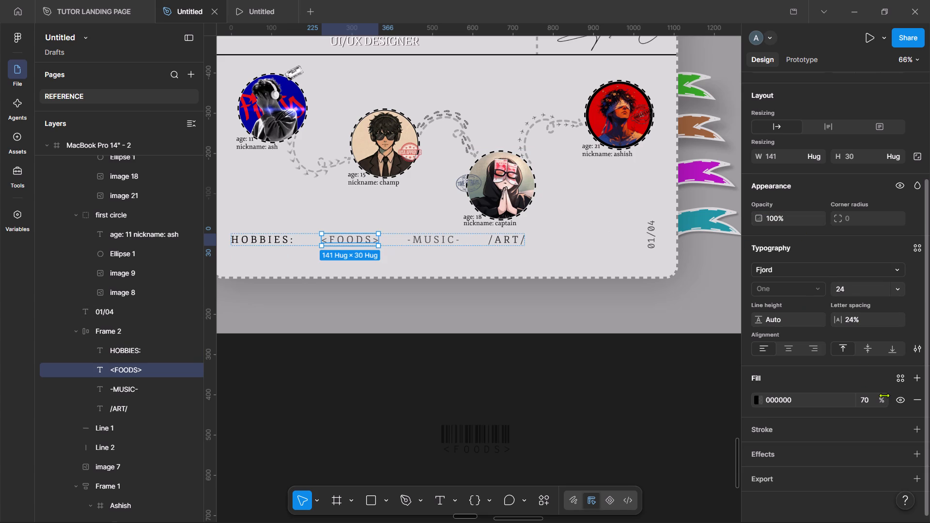
pyautogui.moveTo(884, 395); pyautogui.dragTo(545, 271)
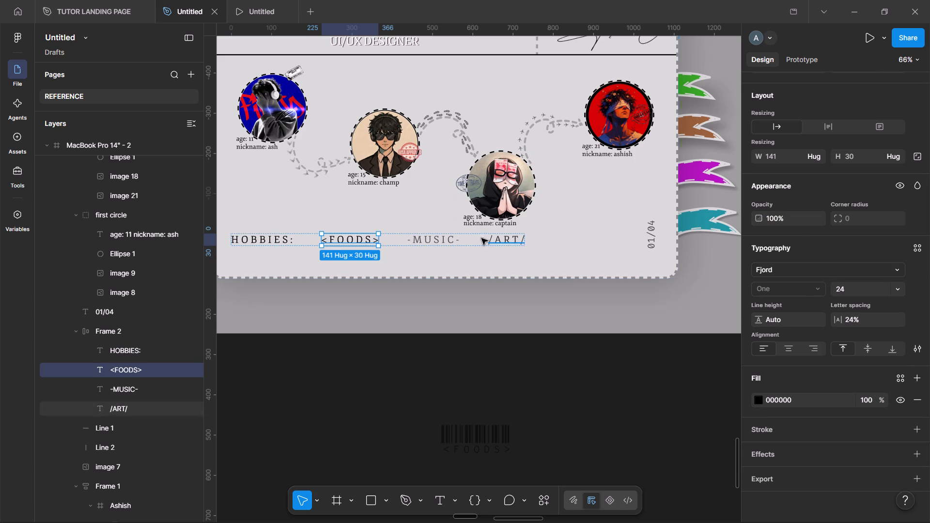
# Raise the fill opacity and the layer opacity of the -MUSIC- text to 100%.
pyautogui.click(426, 232)
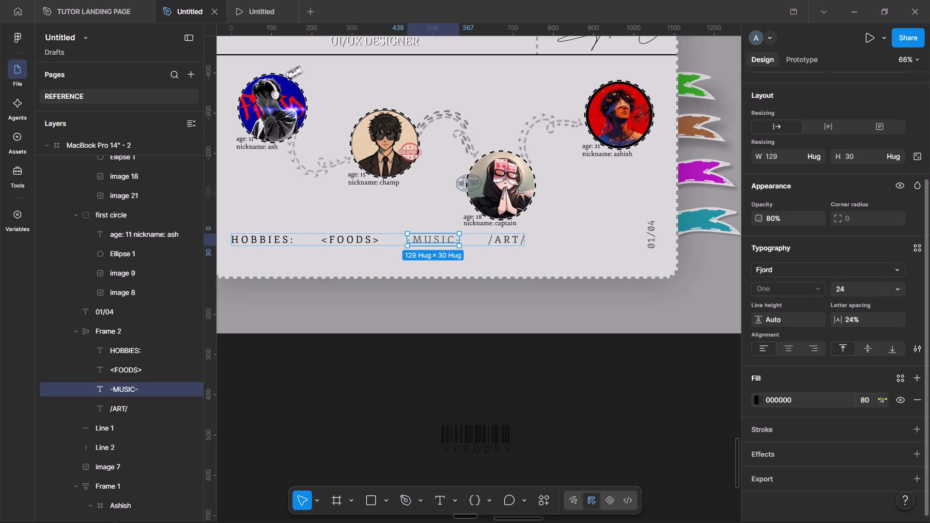
pyautogui.moveTo(882, 399); pyautogui.dragTo(546, 250)
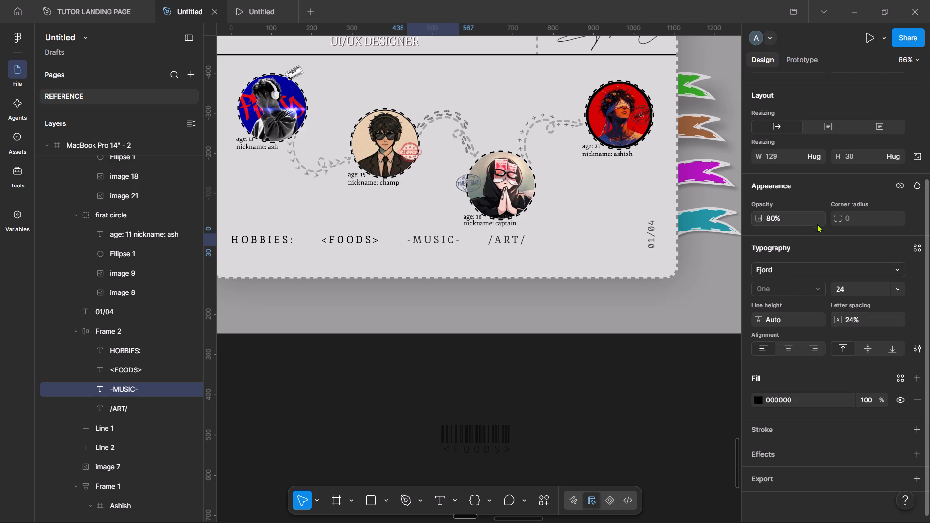
pyautogui.moveTo(760, 220); pyautogui.dragTo(523, 280)
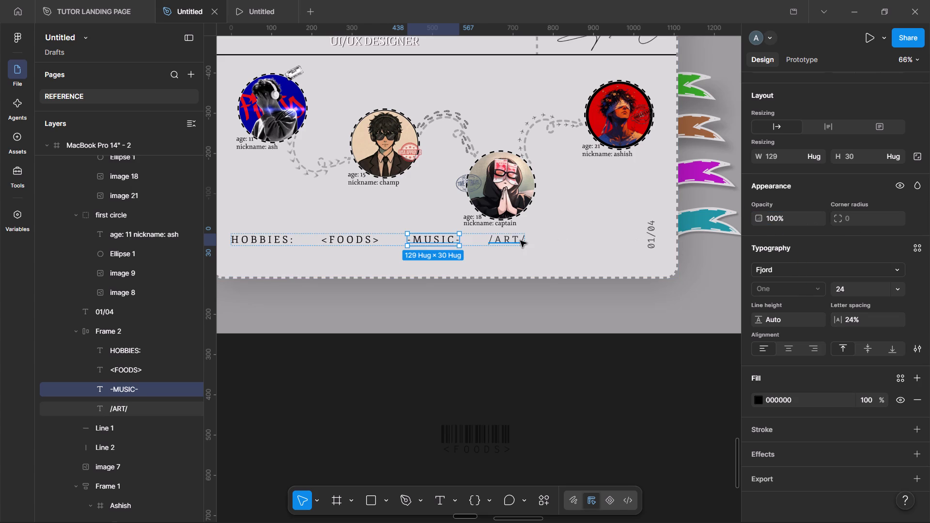
# Raise the layer opacity and the fill opacity of the /ART/ text to 100%.
pyautogui.click(520, 241)
pyautogui.moveTo(756, 215); pyautogui.dragTo(498, 284)
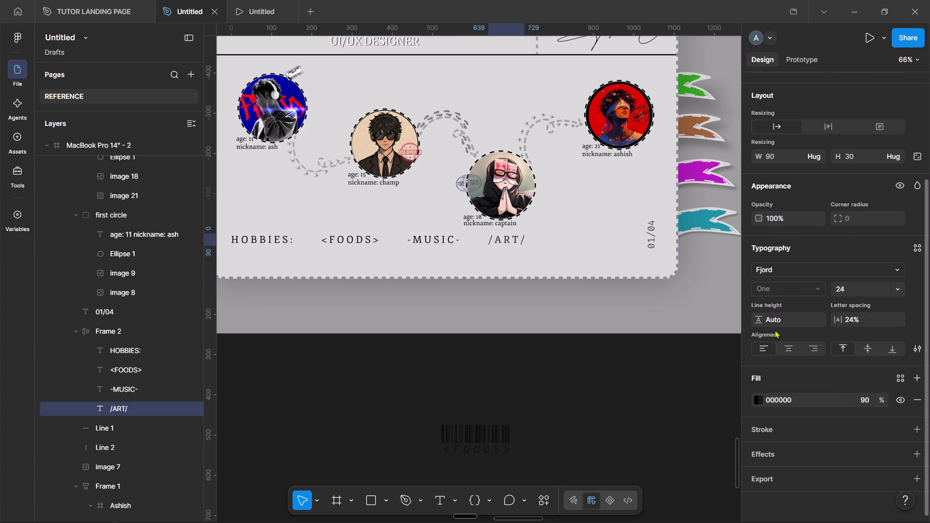
pyautogui.moveTo(887, 398); pyautogui.dragTo(528, 281)
# Move the whole hobbies row down near the ticket card's bottom edge, to about X 58, Y 653.
pyautogui.scroll(1, 562, 313)
pyautogui.hscroll(1, 562, 313)
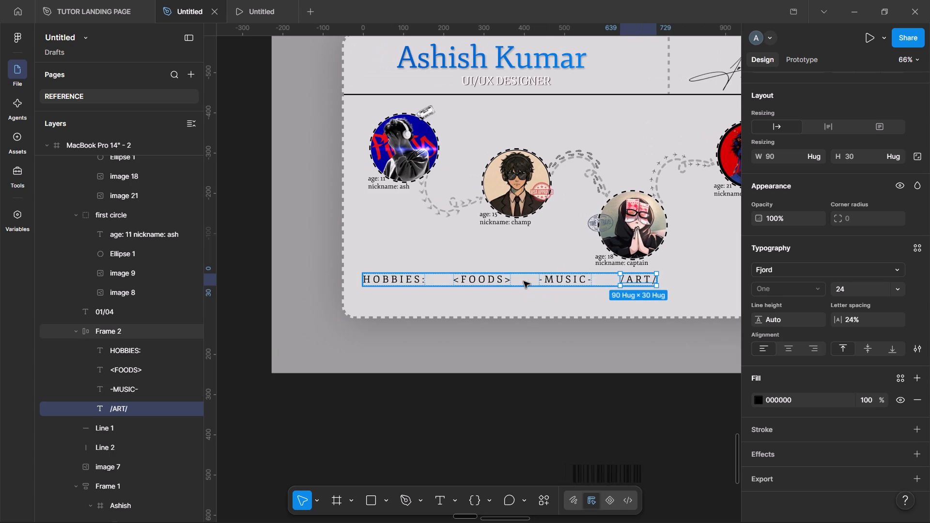
pyautogui.moveTo(523, 281); pyautogui.dragTo(525, 303)
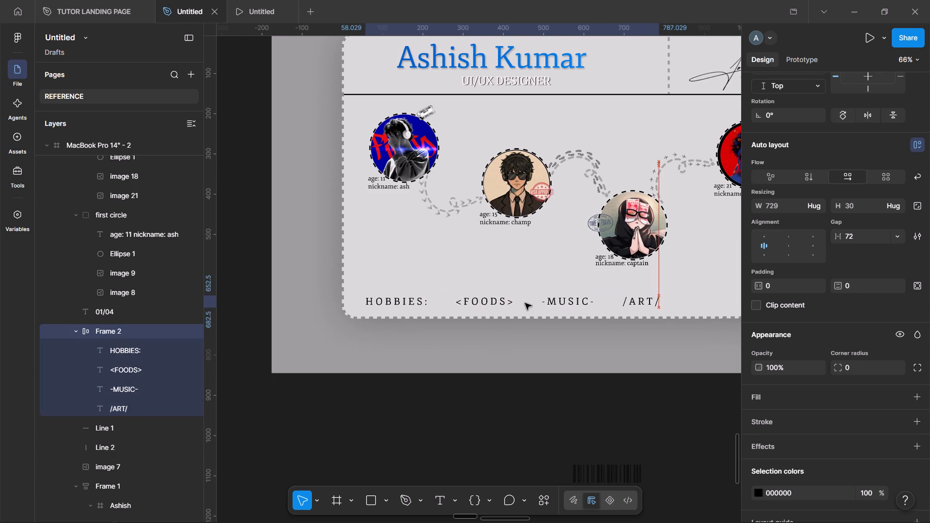
# Spread the hobbies row across the ticket card's bottom edge by widening its auto layout gap to 165.
pyautogui.moveTo(525, 303); pyautogui.dragTo(525, 304)
pyautogui.hscroll(-1, 525, 304)
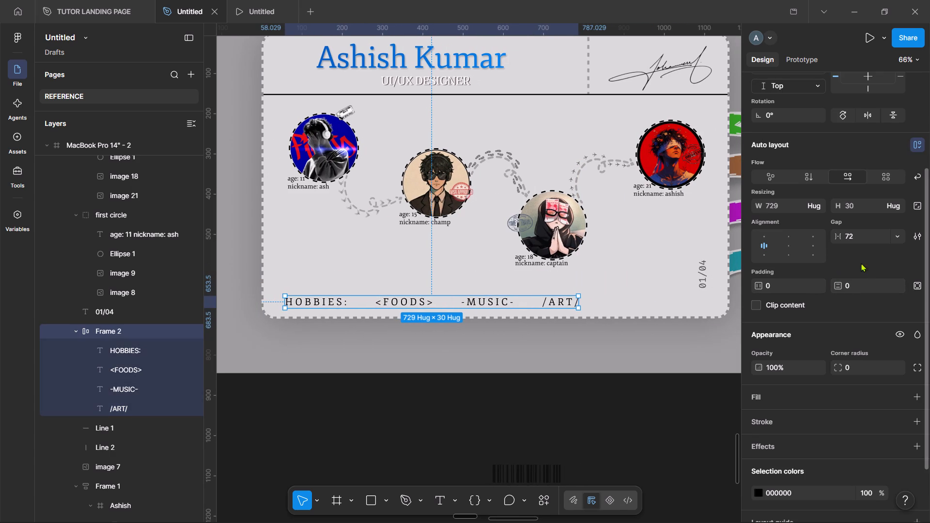
pyautogui.moveTo(841, 236); pyautogui.dragTo(580, 282)
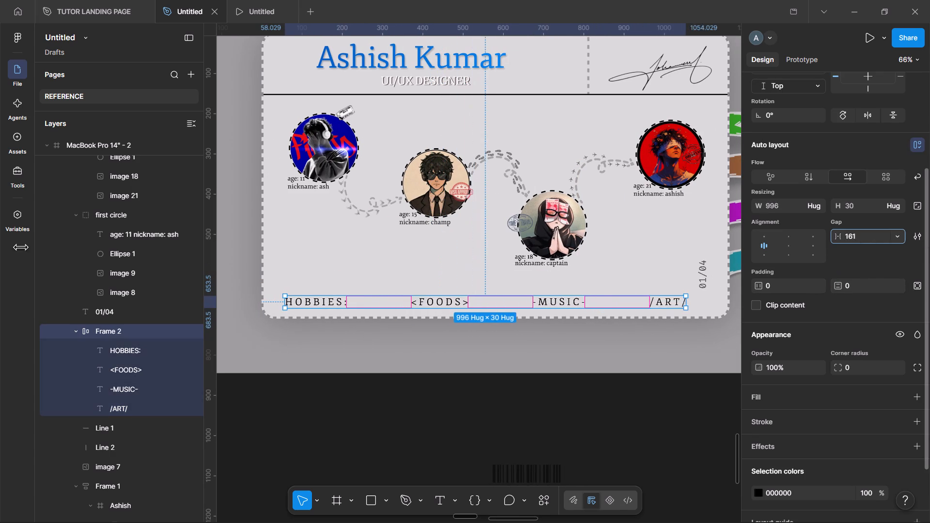
pyautogui.moveTo(580, 282); pyautogui.dragTo(578, 285)
# Switch to Spotify to pause the playing song, and return to the Figma design with nothing selected.
pyautogui.hotkey('alt', 'Tab')
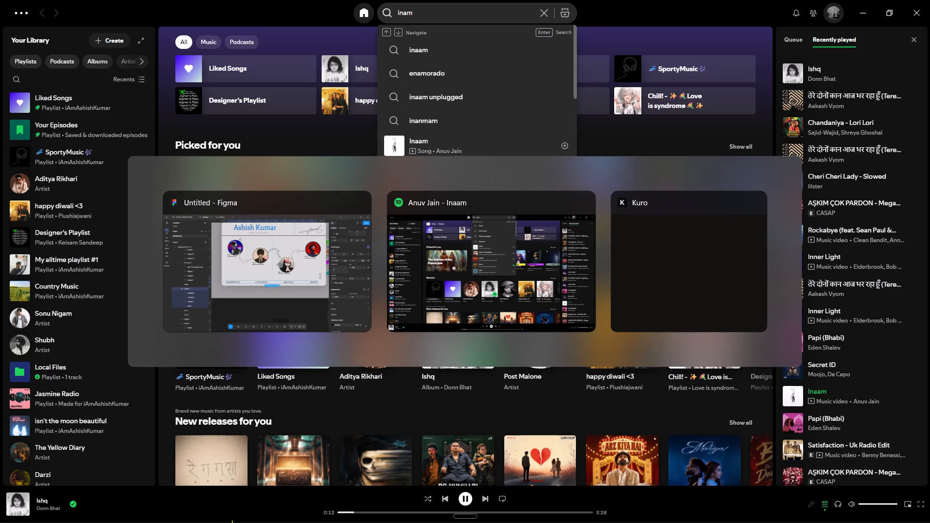
pyautogui.press('space')
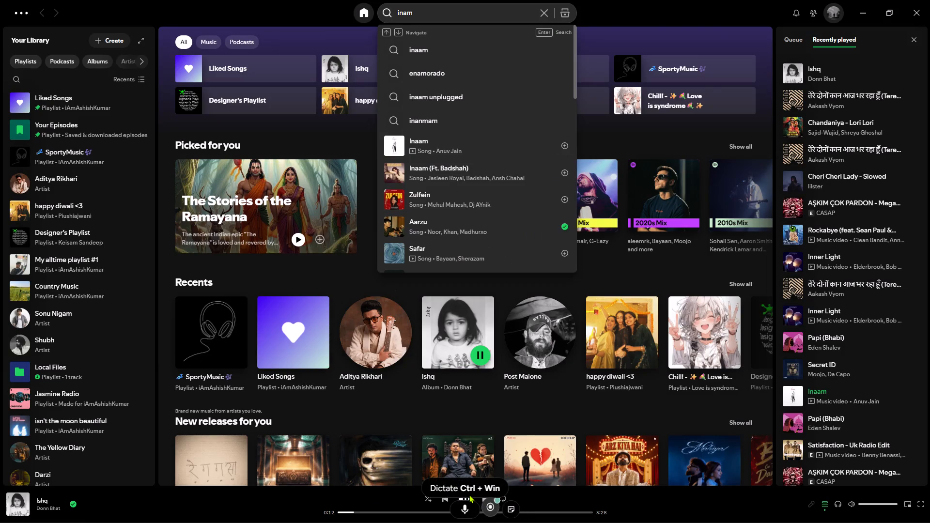
pyautogui.hotkey('alt', 'Tab')
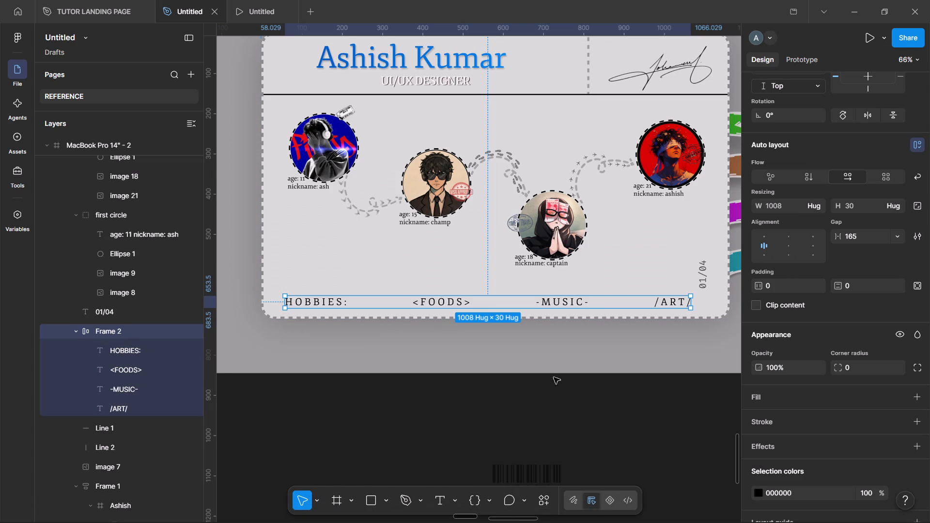
pyautogui.click(626, 410)
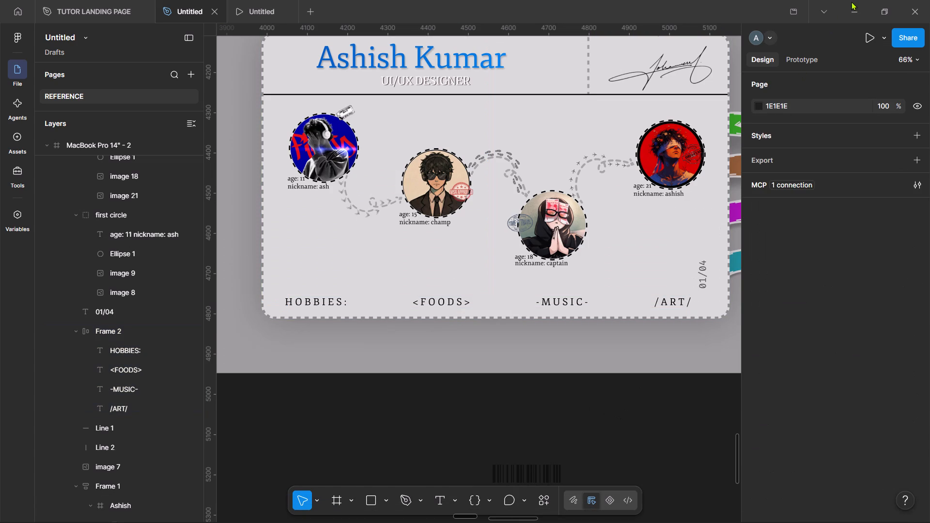
# Switch back to Spotify.
pyautogui.hotkey('alt', 'Tab')
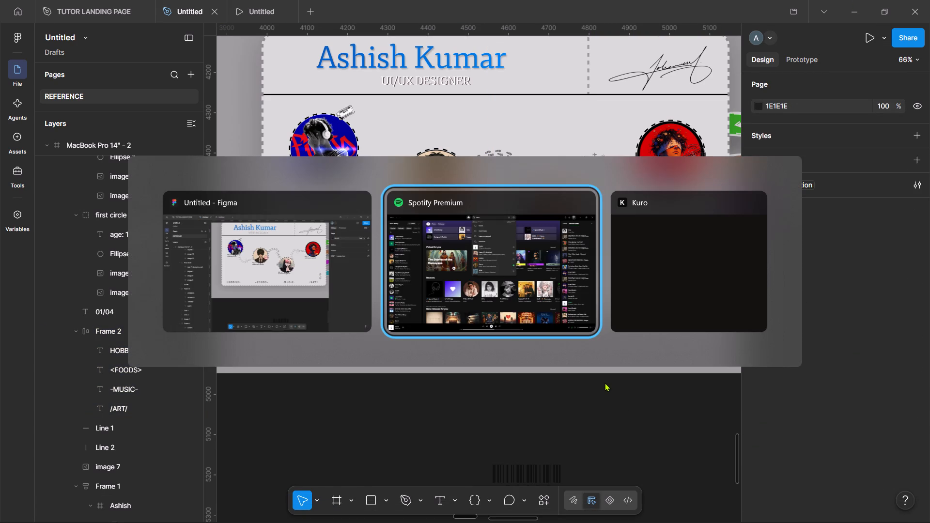